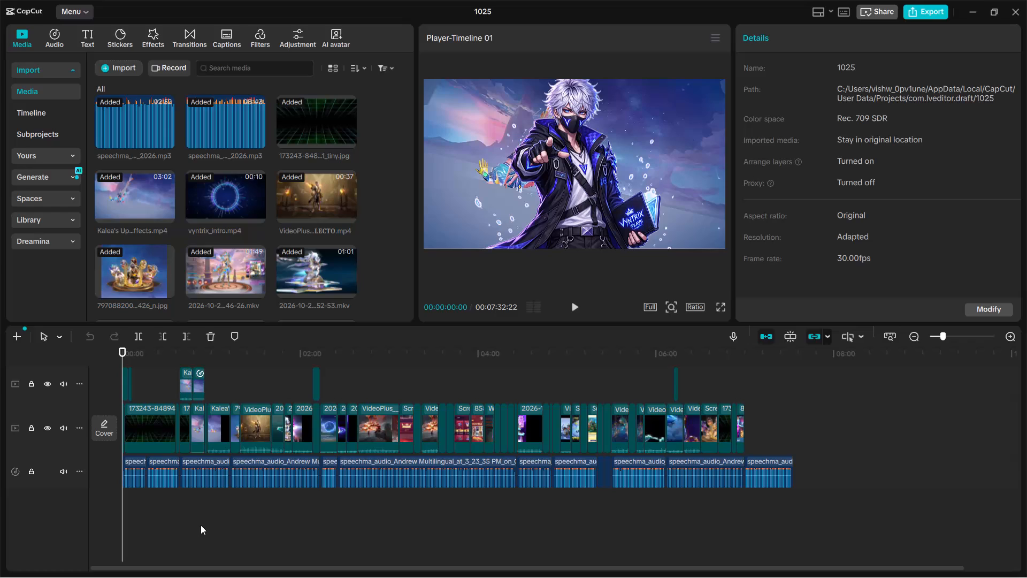
Search the video effects library for "blur" to use on the clips at the timeline's start.
{"action": "double_click", "coordinate": [1014, 334]}
{"action": "double_click", "coordinate": [1010, 334]}
{"action": "scroll", "coordinate": [80, 430], "scroll_direction": "up", "scroll_amount": 6}
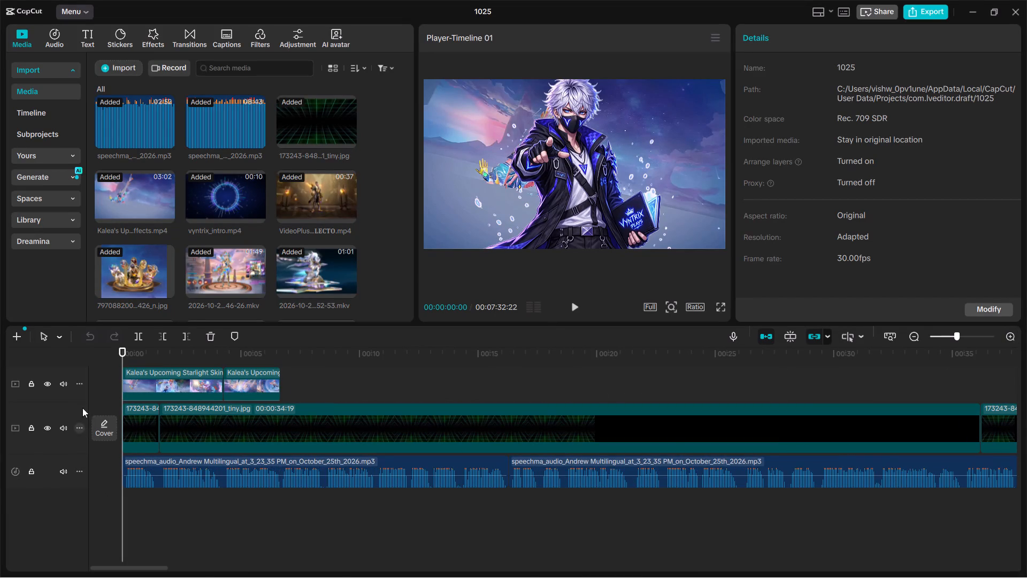
{"action": "double_click", "coordinate": [1014, 330]}
{"action": "scroll", "coordinate": [300, 416], "scroll_direction": "up", "scroll_amount": 6}
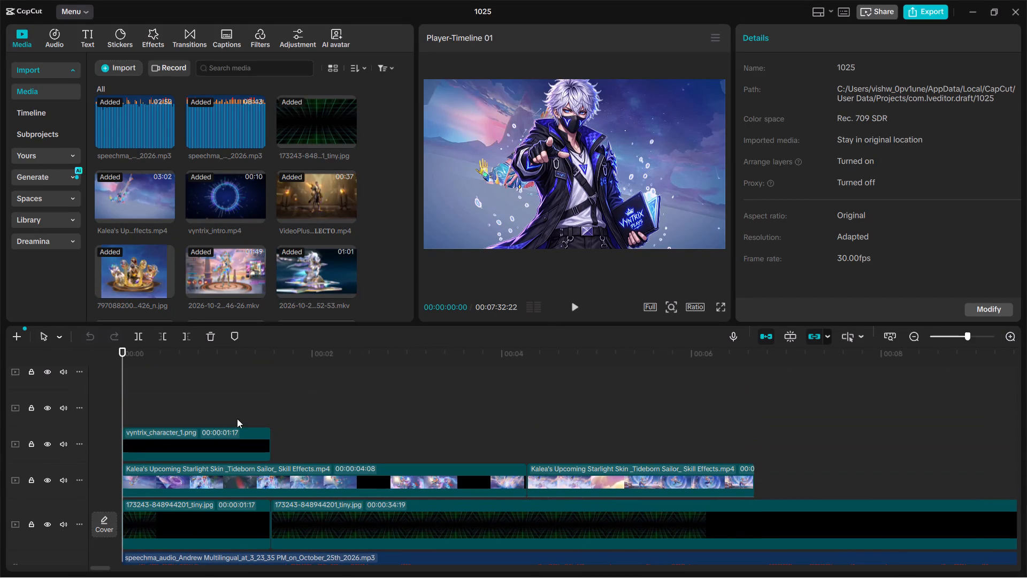
{"action": "left_click", "coordinate": [135, 457]}
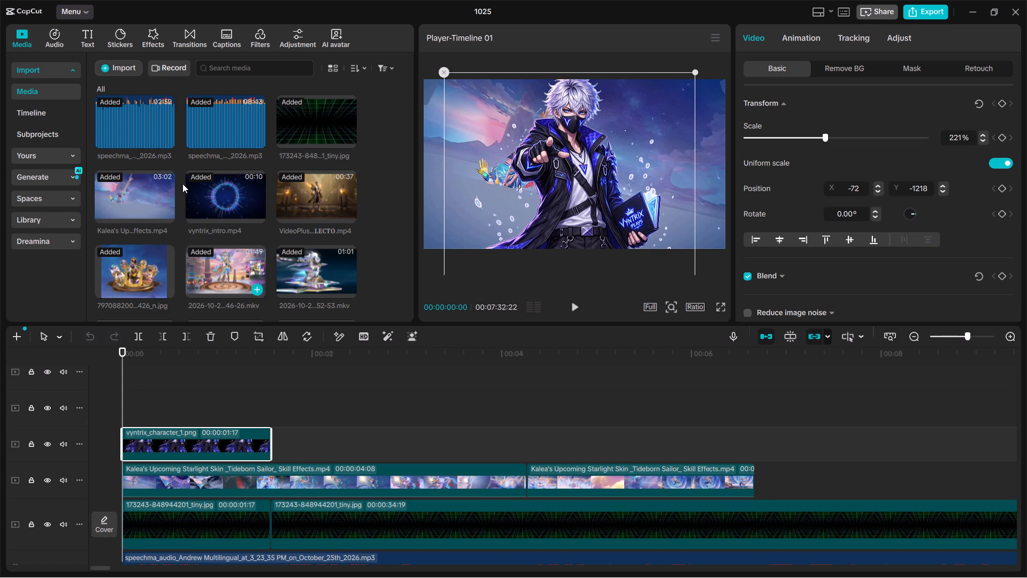
{"action": "left_click", "coordinate": [131, 41]}
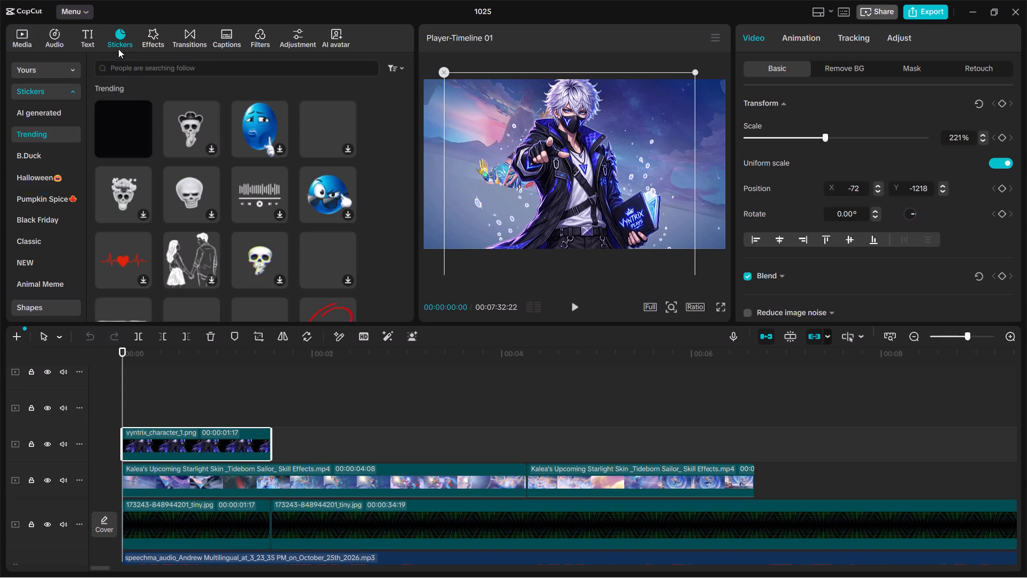
{"action": "left_click", "coordinate": [167, 38]}
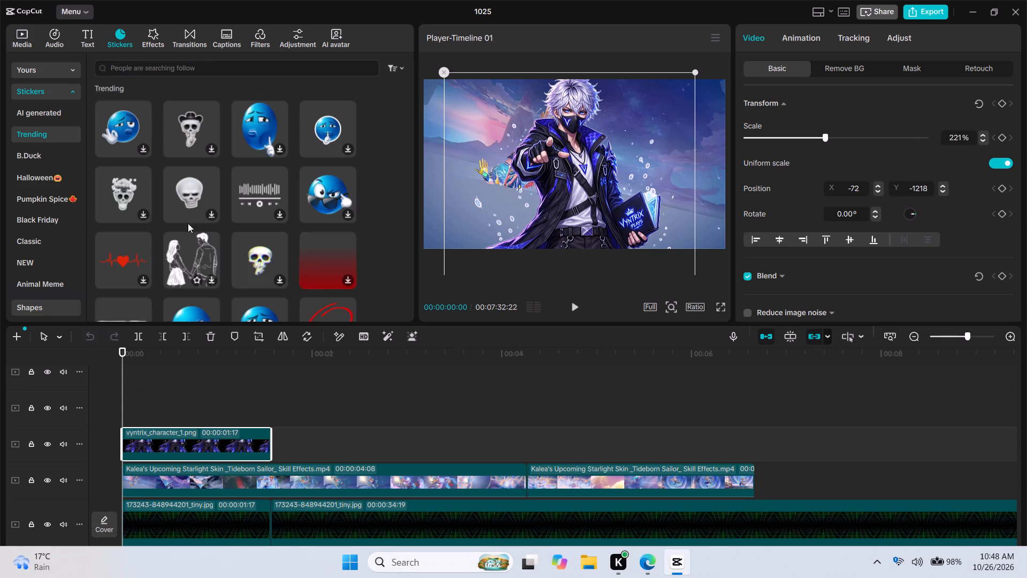
{"action": "left_click", "coordinate": [145, 29]}
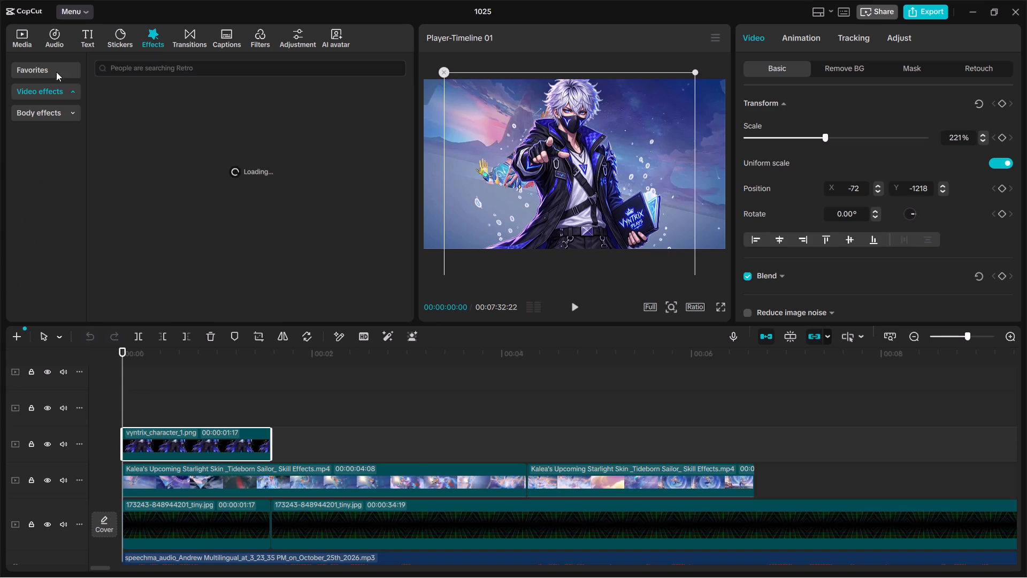
{"action": "left_click", "coordinate": [145, 73]}
{"action": "left_click", "coordinate": [116, 103]}
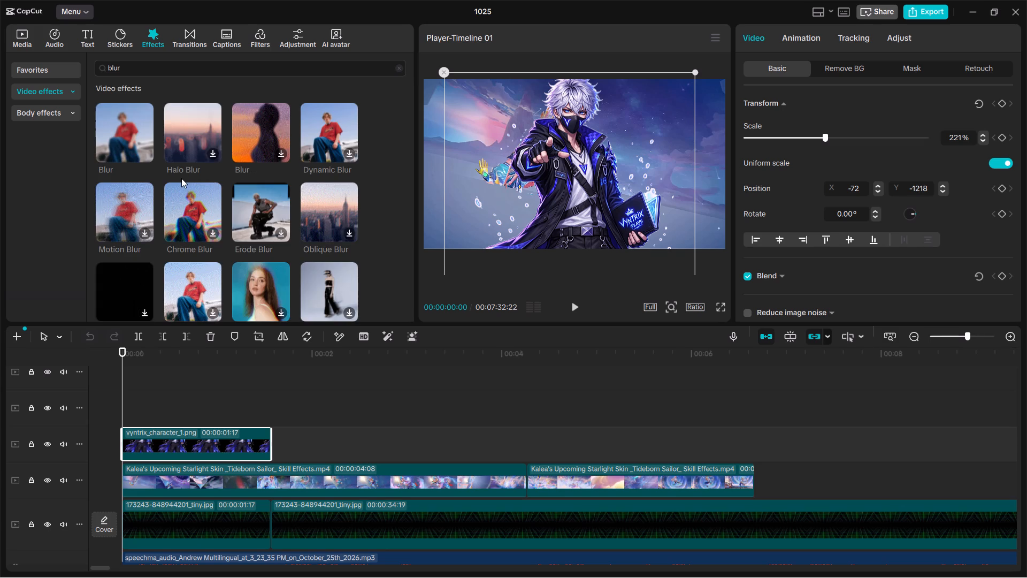
Apply the first Blur video effect to both Kalea's Upcoming Starlight Skin clips at the start of the timeline.
{"action": "left_click_drag", "start_coordinate": [136, 123], "coordinate": [167, 403]}
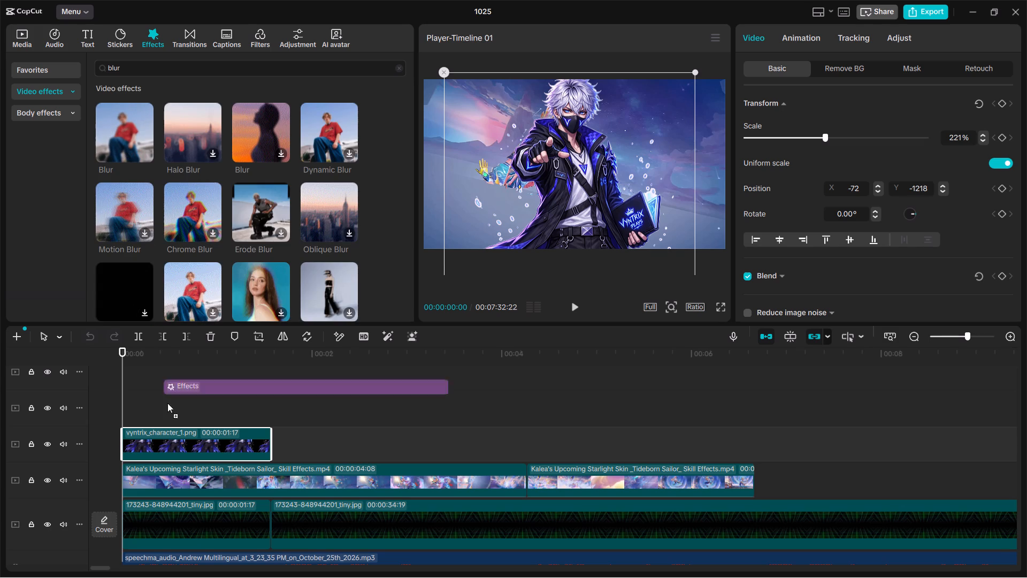
{"action": "left_click_drag", "start_coordinate": [167, 403], "coordinate": [190, 474]}
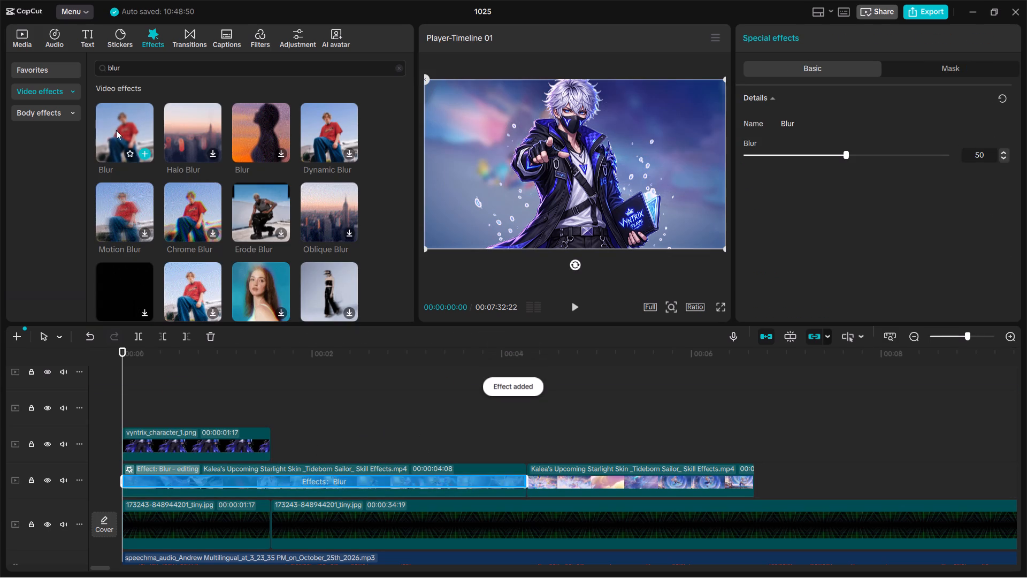
{"action": "left_click_drag", "start_coordinate": [115, 129], "coordinate": [662, 487]}
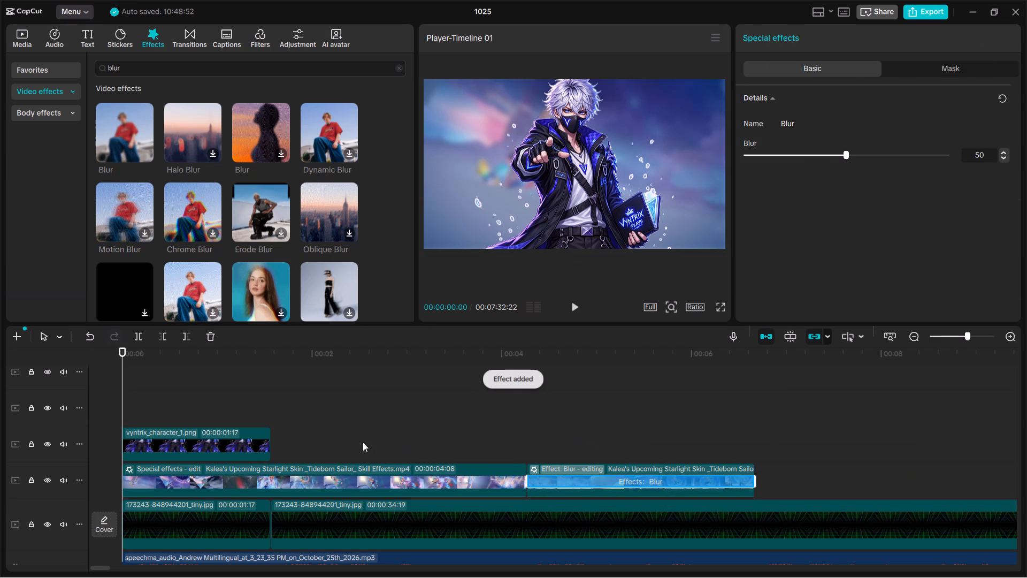
Play and scrub through the first second of the timeline to check the blurred background behind the character.
{"action": "left_click", "coordinate": [363, 442]}
{"action": "left_click", "coordinate": [207, 392]}
{"action": "left_click_drag", "start_coordinate": [206, 393], "coordinate": [65, 419]}
{"action": "key", "text": "space"}
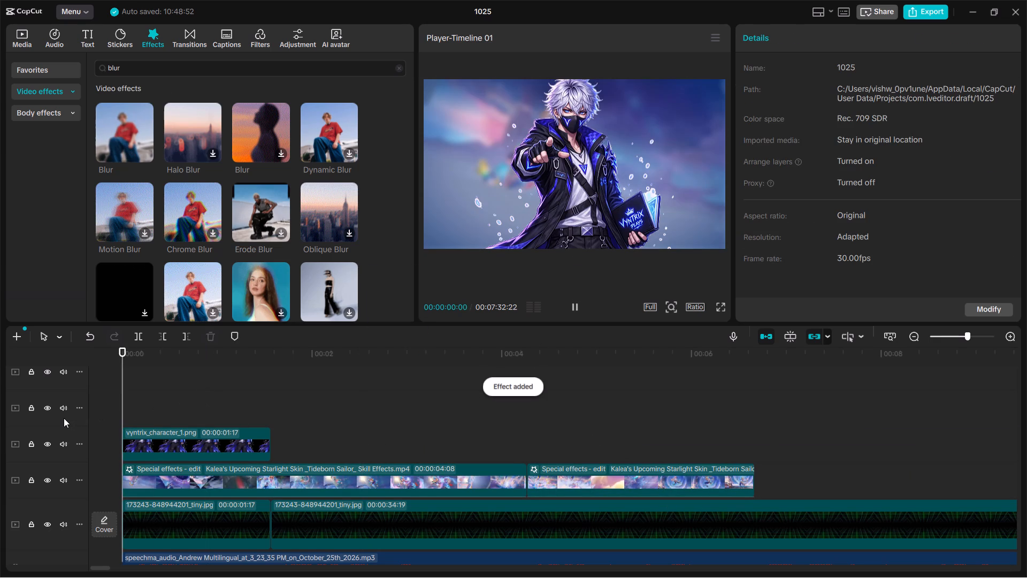
{"action": "left_click", "coordinate": [174, 442]}
{"action": "key", "text": "space"}
{"action": "left_click", "coordinate": [201, 411]}
{"action": "left_click_drag", "start_coordinate": [201, 411], "coordinate": [191, 410]}
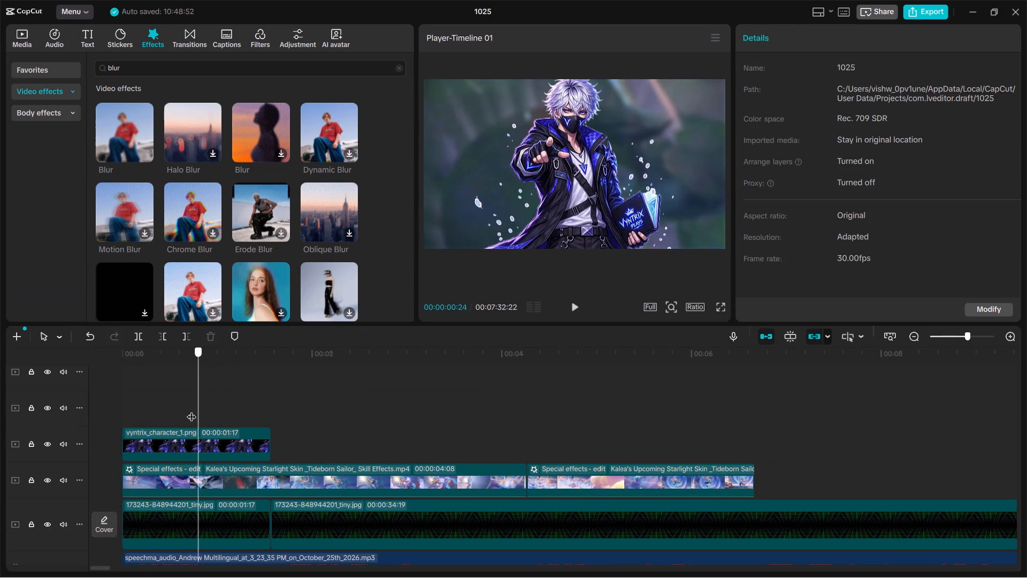
{"action": "left_click_drag", "start_coordinate": [191, 410], "coordinate": [134, 405]}
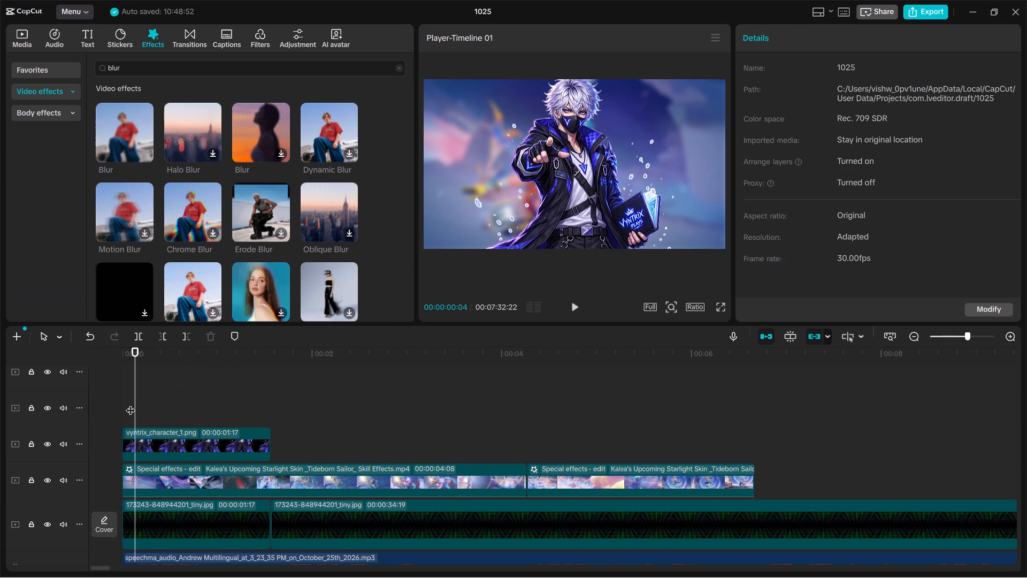
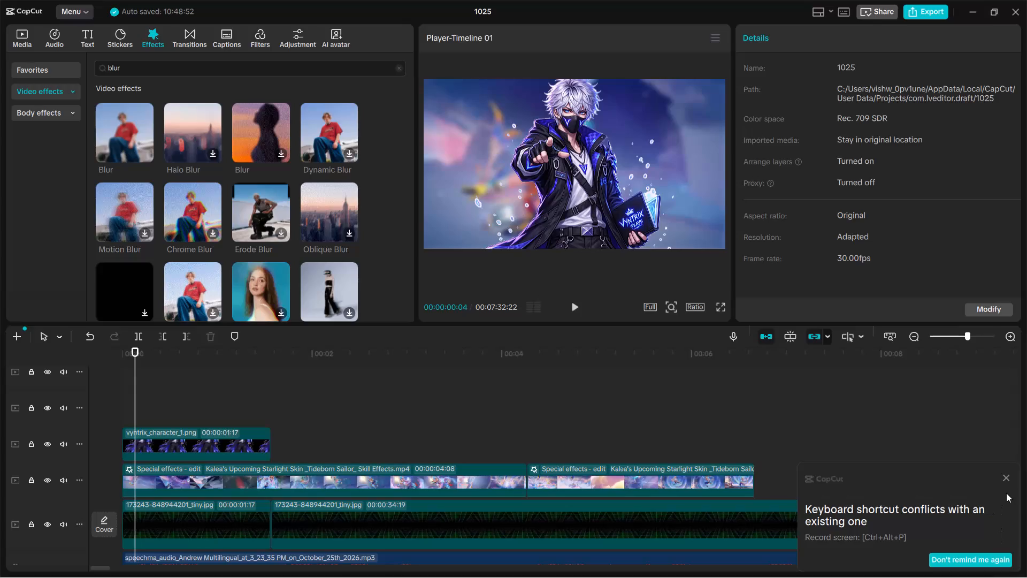
Dismiss the keyboard shortcut conflict notification.
{"action": "left_click", "coordinate": [1002, 480]}
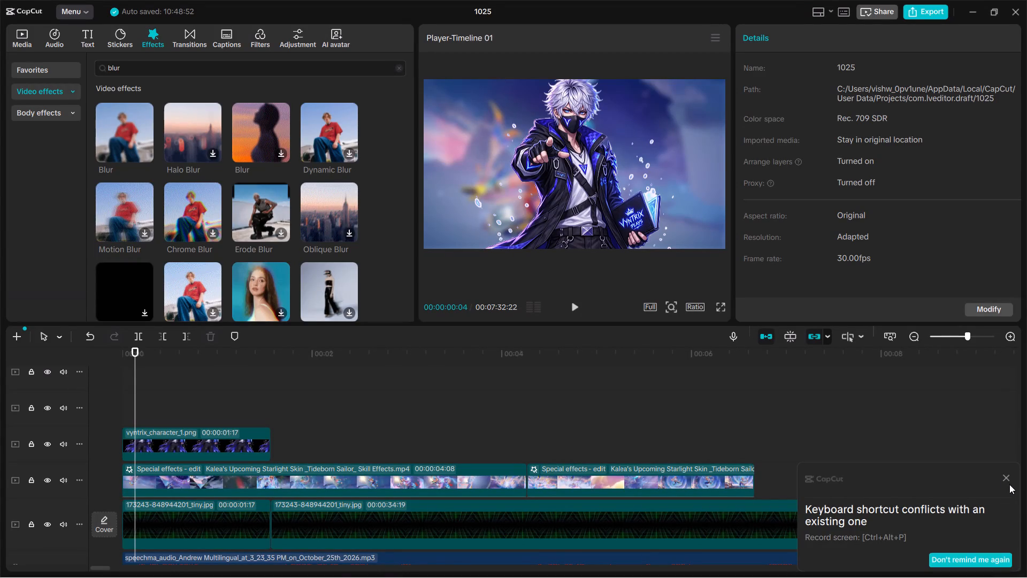
{"action": "left_click", "coordinate": [1008, 478]}
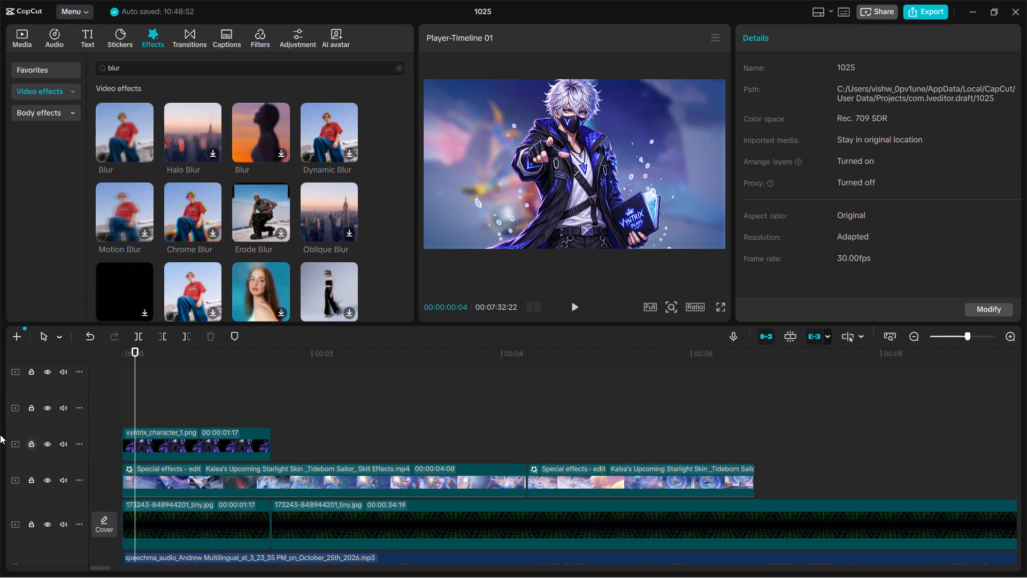
At the timeline's start, move vyntrix_character_1.png below the frame to X 0, Y about -3465, and add a Transform keyframe.
{"action": "left_click_drag", "start_coordinate": [136, 409], "coordinate": [128, 405]}
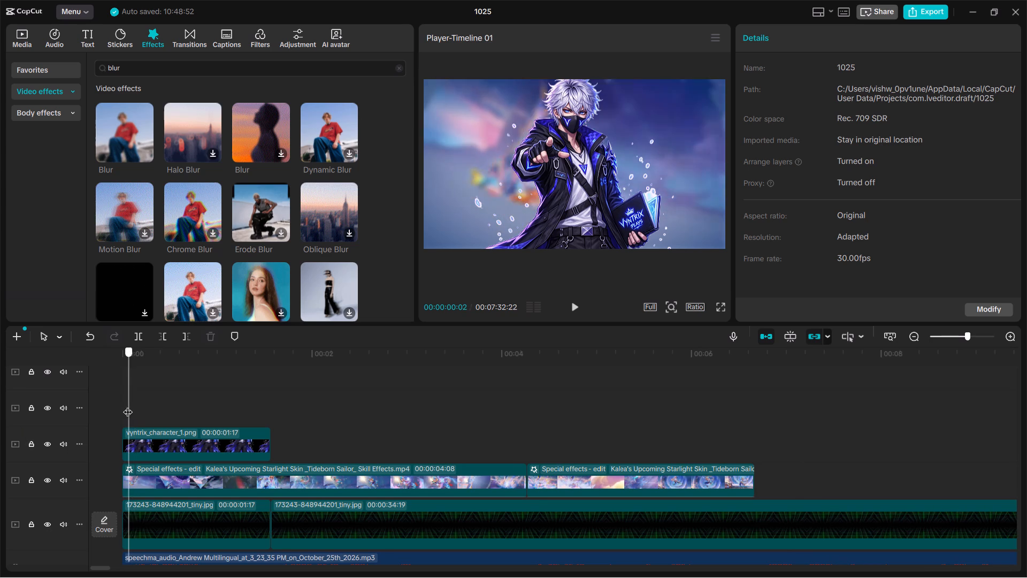
{"action": "left_click_drag", "start_coordinate": [128, 405], "coordinate": [122, 404]}
{"action": "left_click", "coordinate": [158, 422]}
{"action": "left_click_drag", "start_coordinate": [157, 417], "coordinate": [116, 422]}
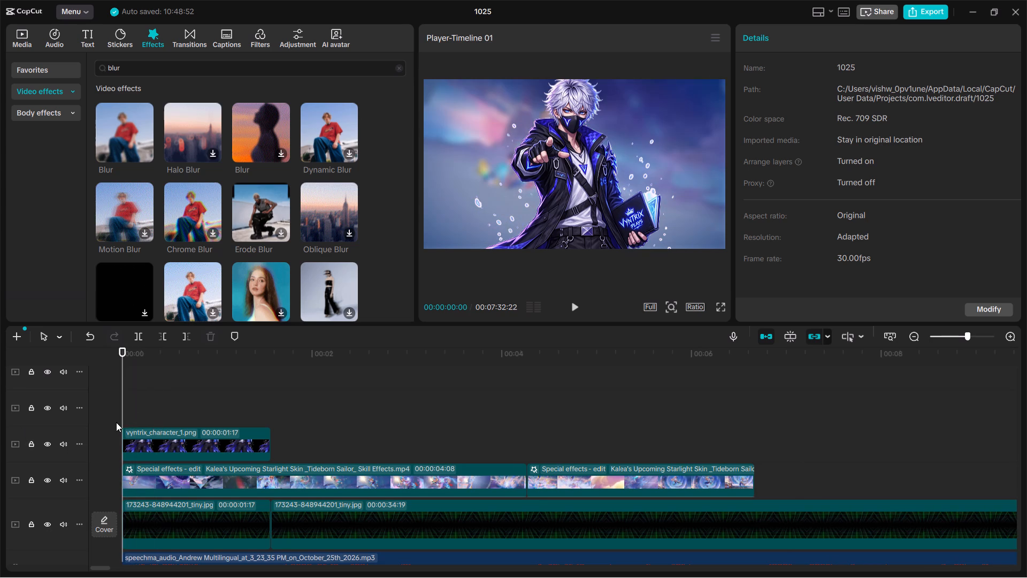
{"action": "left_click", "coordinate": [142, 430]}
{"action": "left_click_drag", "start_coordinate": [546, 158], "coordinate": [542, 273]}
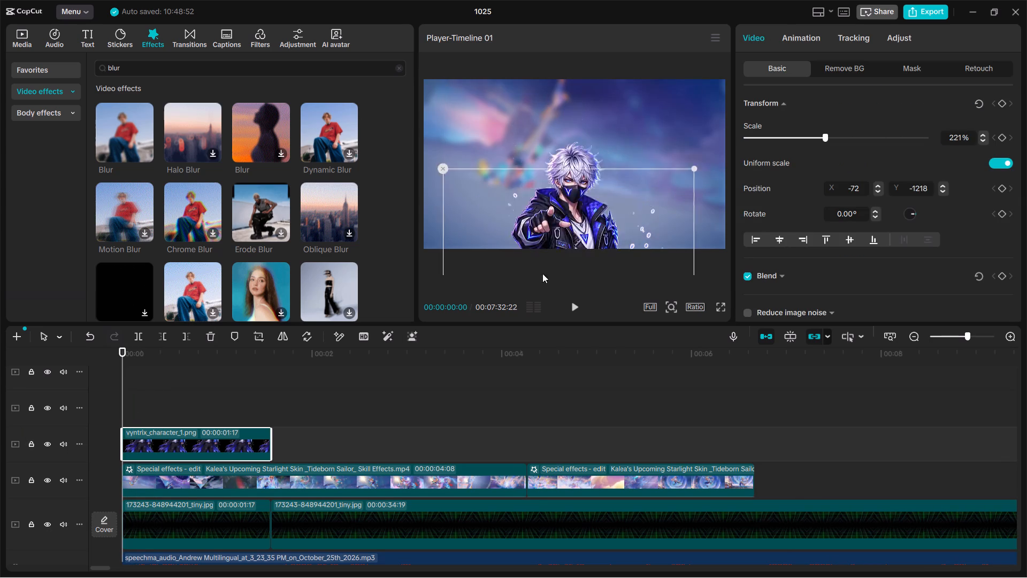
{"action": "left_click_drag", "start_coordinate": [542, 273], "coordinate": [551, 329]}
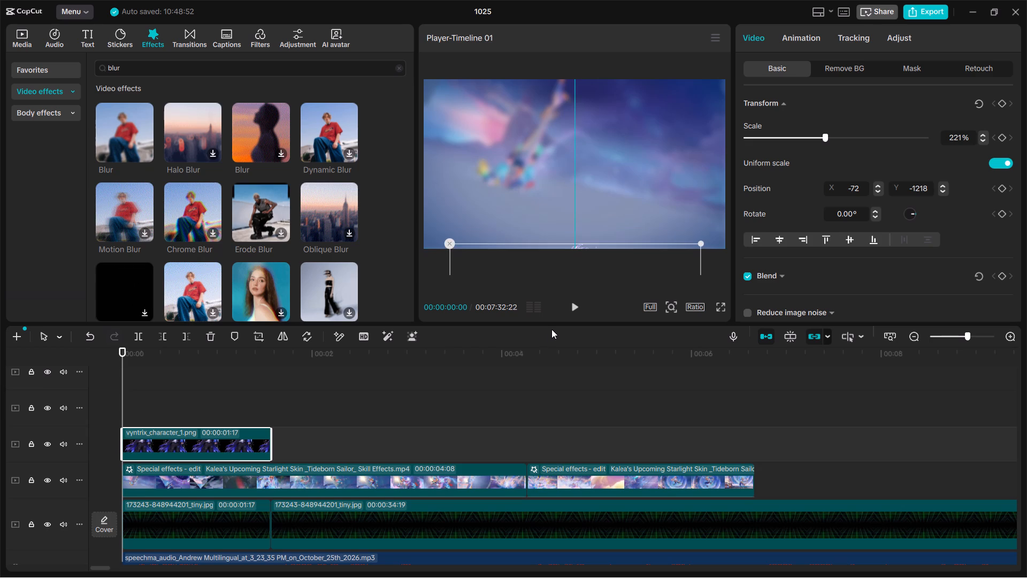
{"action": "left_click_drag", "start_coordinate": [551, 329], "coordinate": [549, 333]}
{"action": "left_click", "coordinate": [999, 102]}
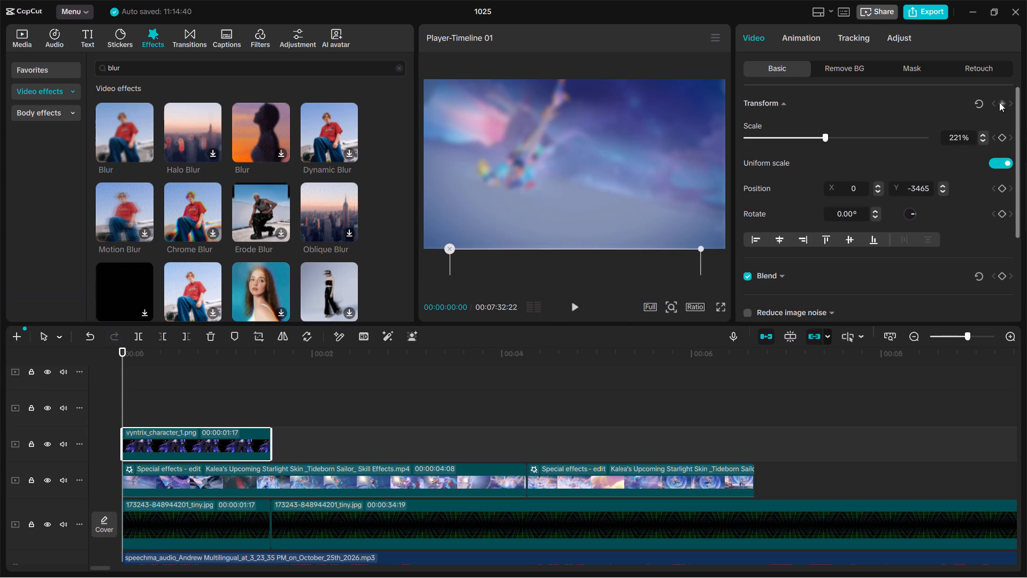
At 00:00:00:02, move the character image up into the frame at X 0, Y about -1305 for its second keyframe.
{"action": "left_click_drag", "start_coordinate": [123, 417], "coordinate": [129, 415]}
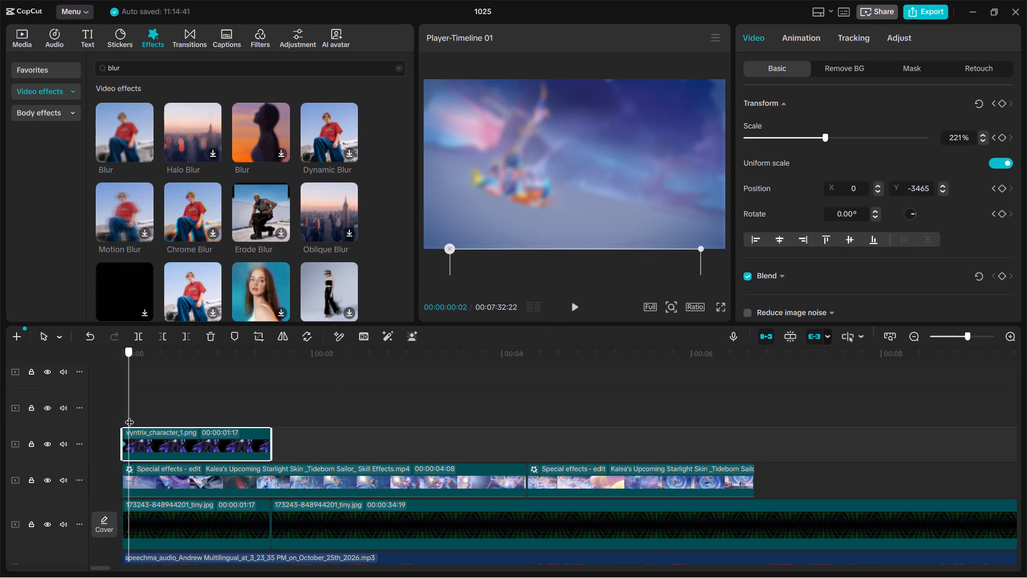
{"action": "left_click_drag", "start_coordinate": [129, 415], "coordinate": [130, 415]}
{"action": "left_click_drag", "start_coordinate": [589, 274], "coordinate": [591, 110]}
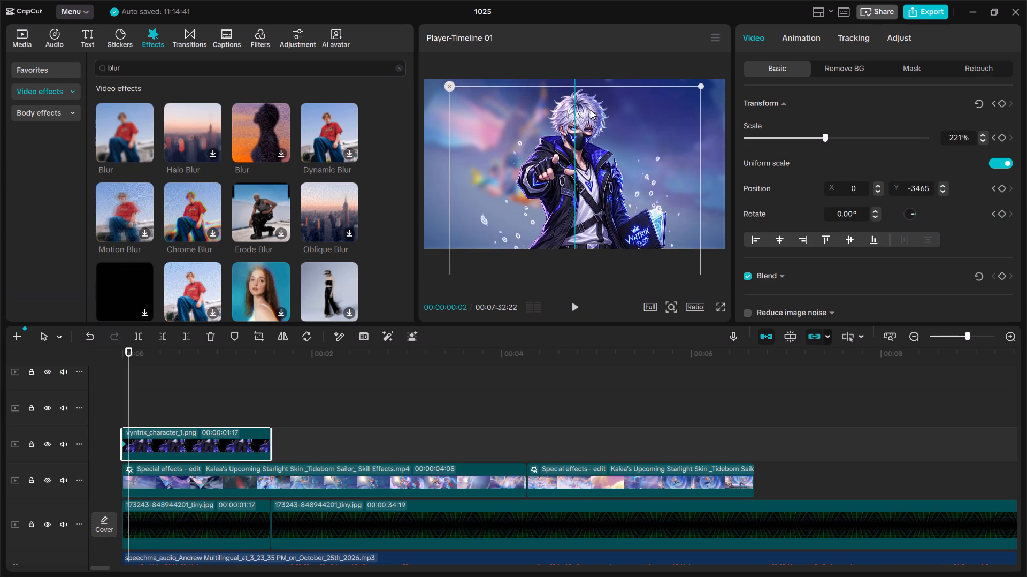
{"action": "left_click_drag", "start_coordinate": [591, 110], "coordinate": [591, 106]}
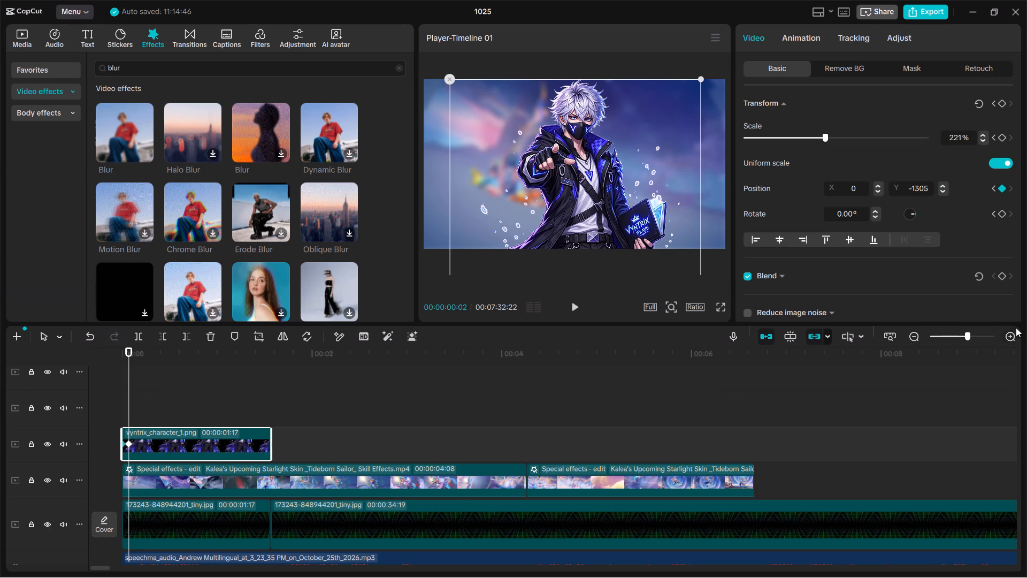
Examine the character's keyframe at frame 2 up close and play the first two seconds to check the slide-in.
{"action": "triple_click", "coordinate": [1014, 332]}
{"action": "left_click", "coordinate": [129, 435]}
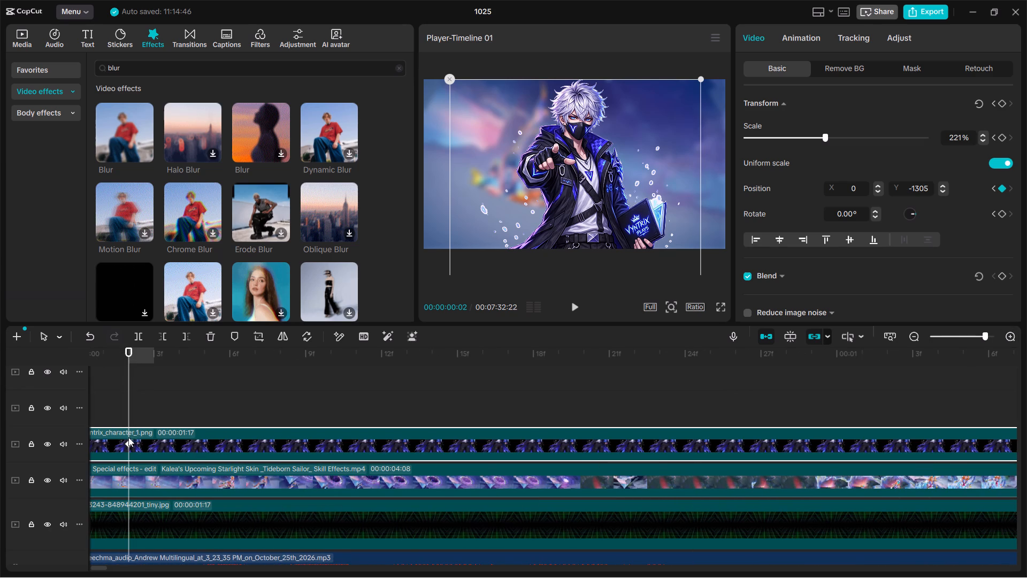
{"action": "left_click", "coordinate": [127, 443]}
{"action": "right_click", "coordinate": [127, 443]}
{"action": "left_click", "coordinate": [159, 455]}
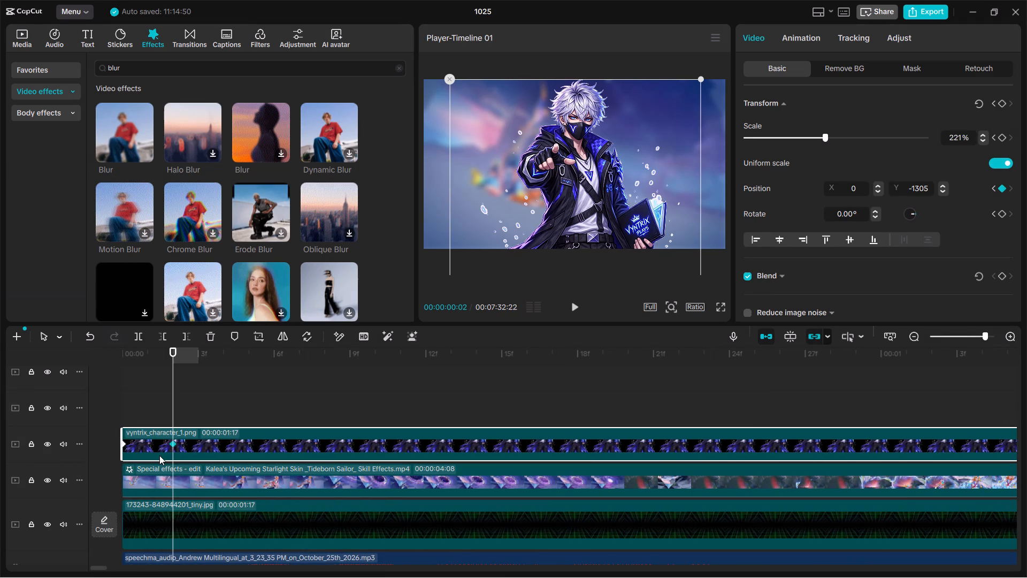
{"action": "left_click", "coordinate": [135, 404]}
{"action": "left_click_drag", "start_coordinate": [135, 404], "coordinate": [124, 404]}
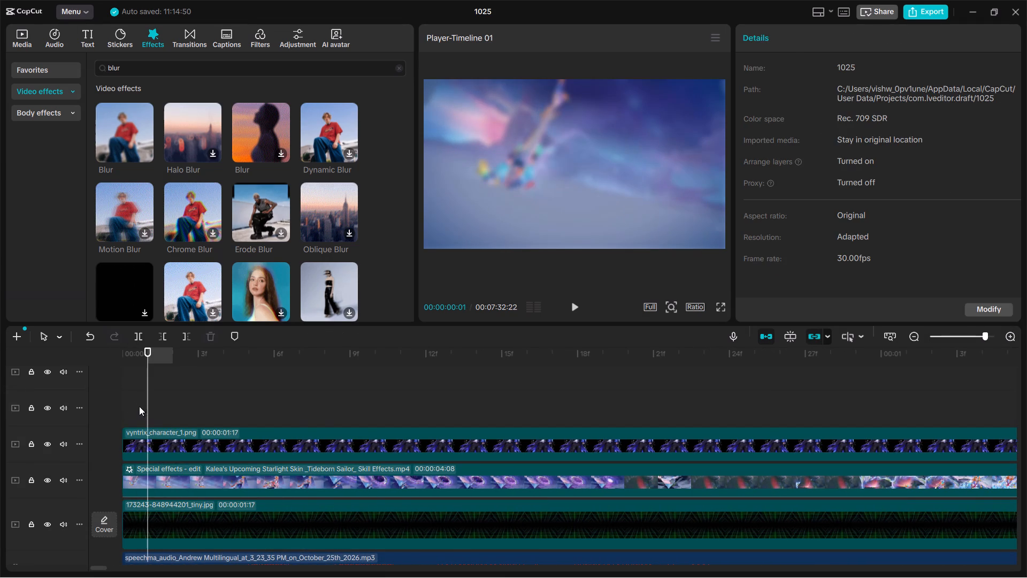
{"action": "key", "text": "space"}
{"action": "left_click", "coordinate": [146, 406]}
{"action": "left_click_drag", "start_coordinate": [146, 406], "coordinate": [104, 424]}
{"action": "key", "text": "space"}
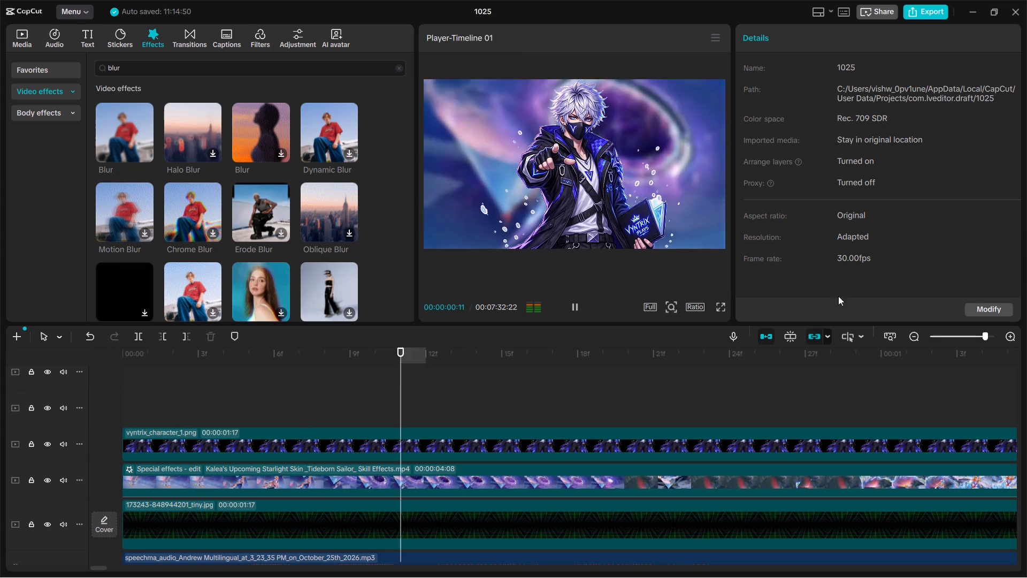
{"action": "triple_click", "coordinate": [915, 335]}
{"action": "key", "text": "space"}
{"action": "key", "text": "space"}
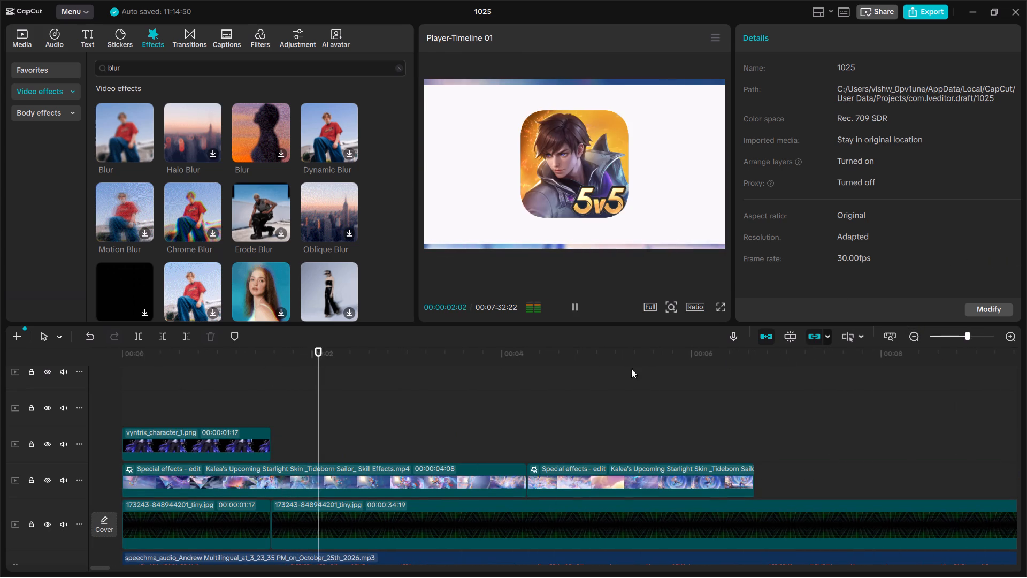
{"action": "key", "text": "space"}
Apply automatic background removal to the moba.png clip.
{"action": "scroll", "coordinate": [352, 496], "scroll_direction": "down", "scroll_amount": 6}
{"action": "scroll", "coordinate": [347, 471], "scroll_direction": "up", "scroll_amount": 14}
{"action": "left_click", "coordinate": [338, 417]}
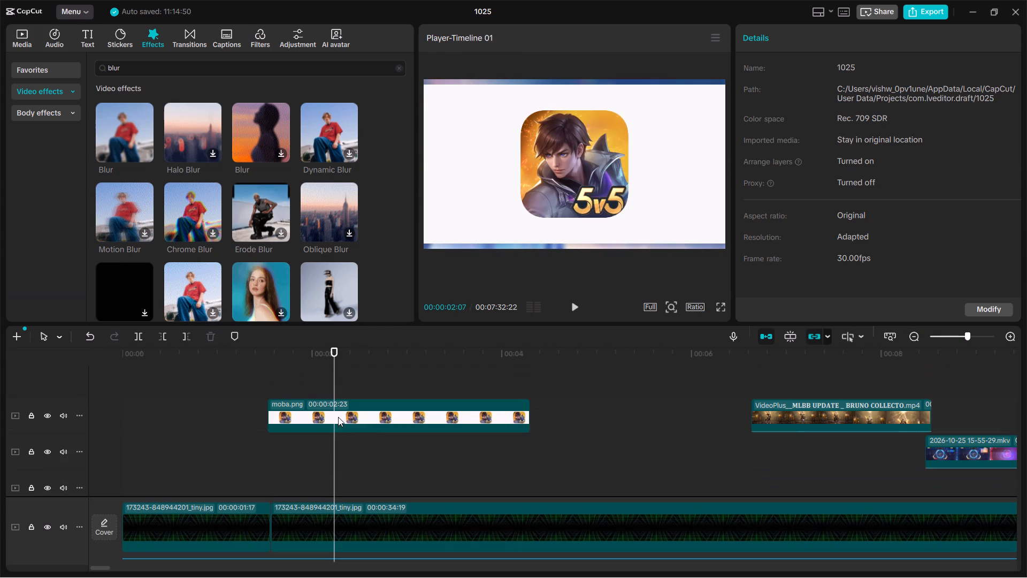
{"action": "left_click", "coordinate": [838, 70]}
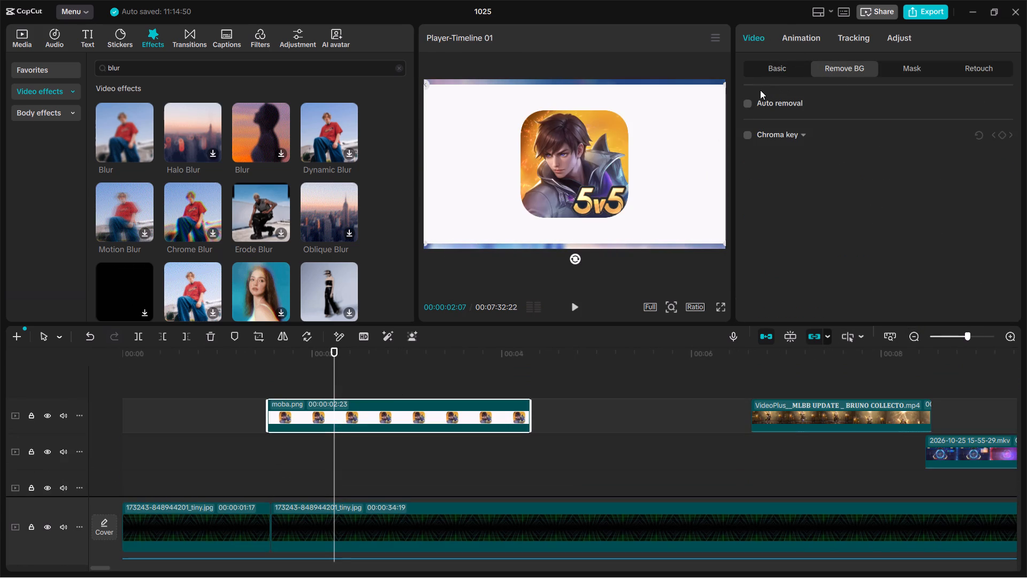
{"action": "left_click", "coordinate": [747, 105]}
Play the section from the start of moba.png into the second Kalea clip to check the cutout over the blurred background.
{"action": "scroll", "coordinate": [239, 425], "scroll_direction": "down", "scroll_amount": 4}
{"action": "left_click", "coordinate": [264, 416]}
{"action": "key", "text": "space"}
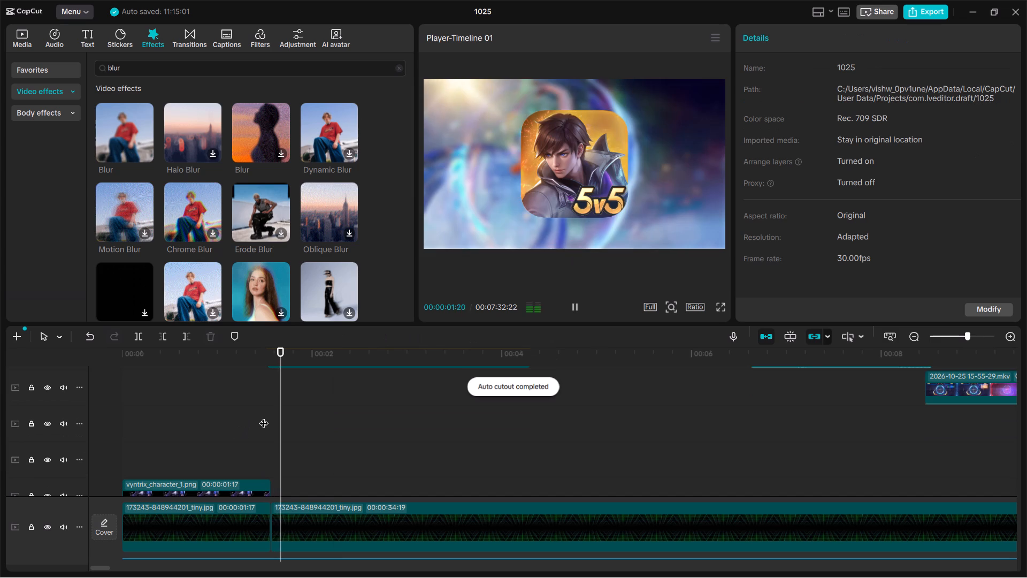
{"action": "key", "text": "space"}
{"action": "scroll", "coordinate": [264, 416], "scroll_direction": "up", "scroll_amount": 4}
{"action": "key", "text": "space"}
{"action": "left_click", "coordinate": [483, 425]}
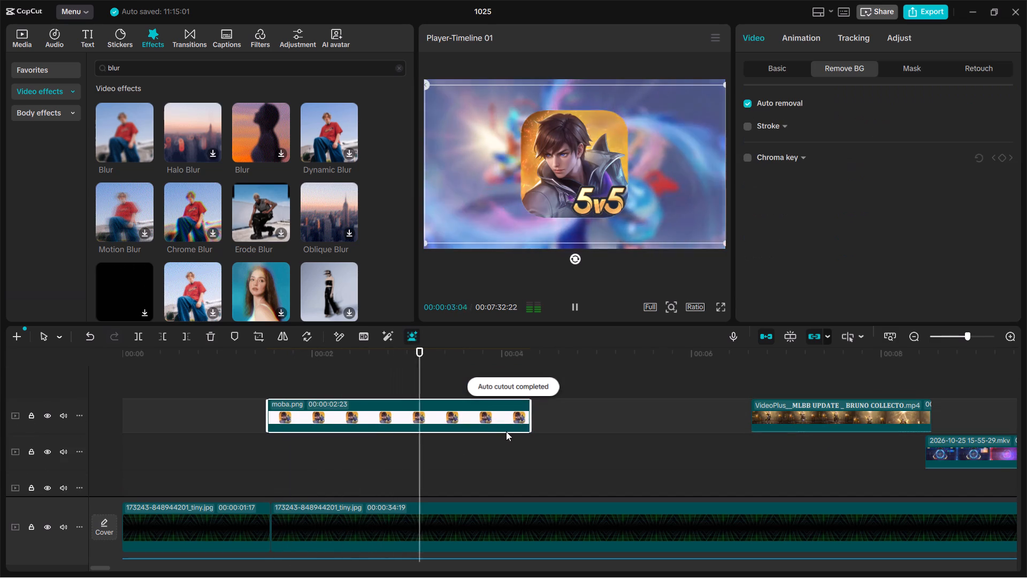
{"action": "scroll", "coordinate": [557, 432], "scroll_direction": "up", "scroll_amount": 5}
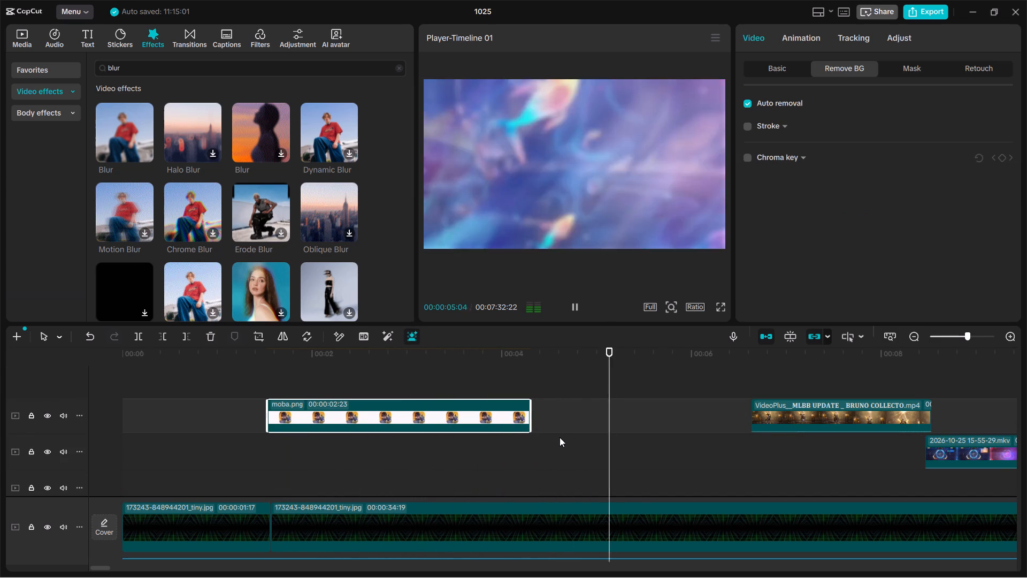
{"action": "scroll", "coordinate": [560, 438], "scroll_direction": "down", "scroll_amount": 9}
{"action": "key", "text": "space"}
Set the Blur effect to 0 on the second Kalea's Upcoming Starlight Skin clip.
{"action": "left_click", "coordinate": [554, 447]}
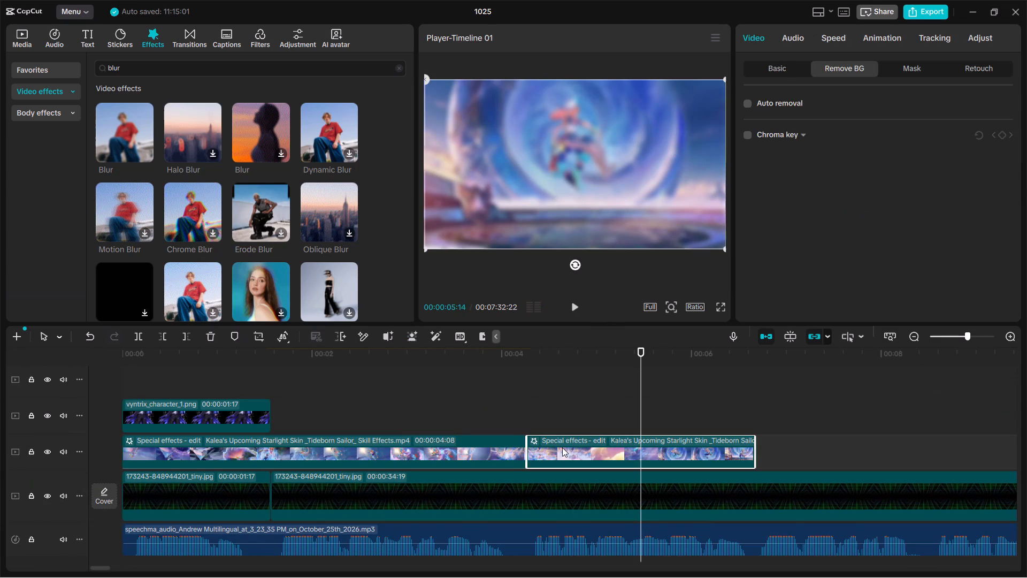
{"action": "right_click", "coordinate": [562, 447]}
{"action": "left_click", "coordinate": [616, 510]}
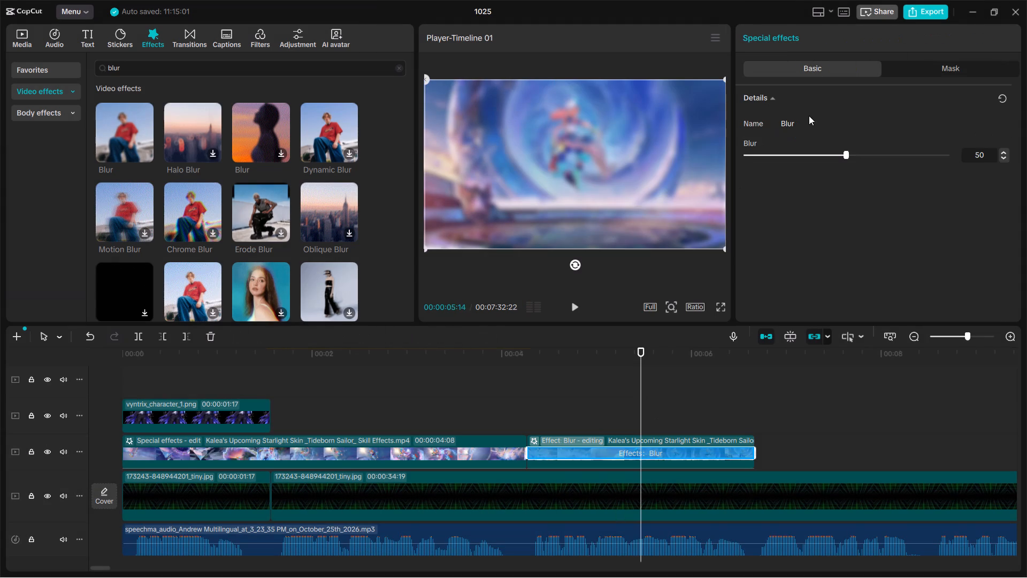
{"action": "left_click_drag", "start_coordinate": [796, 158], "coordinate": [648, 182]}
Scrub around the four-second mark to check the junction between the two Kalea clips.
{"action": "left_click", "coordinate": [513, 384]}
{"action": "key", "text": "space"}
{"action": "left_click", "coordinate": [513, 407]}
{"action": "left_click", "coordinate": [510, 425]}
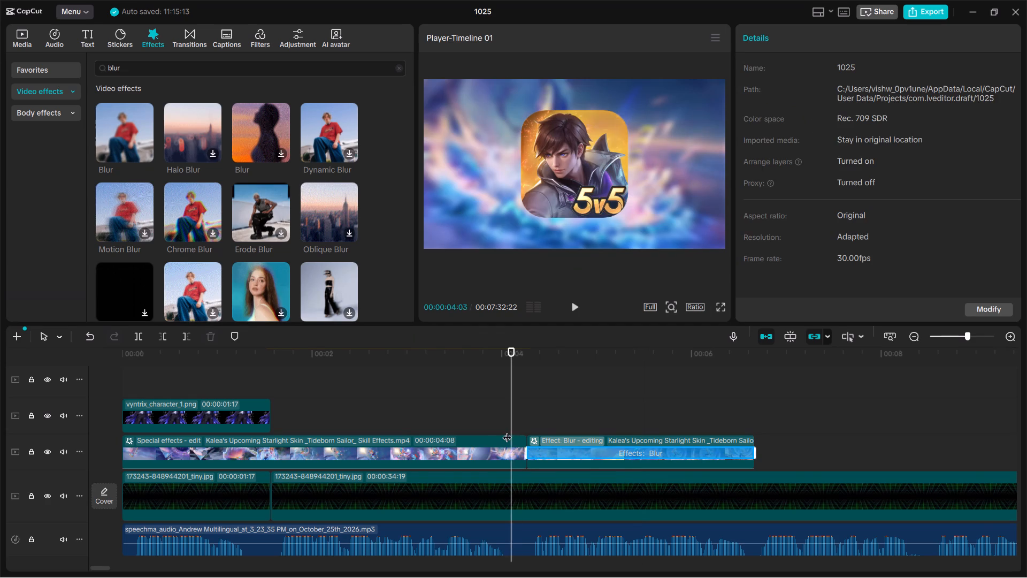
{"action": "left_click", "coordinate": [507, 431]}
{"action": "left_click", "coordinate": [543, 431]}
{"action": "left_click", "coordinate": [526, 415]}
{"action": "left_click", "coordinate": [482, 421]}
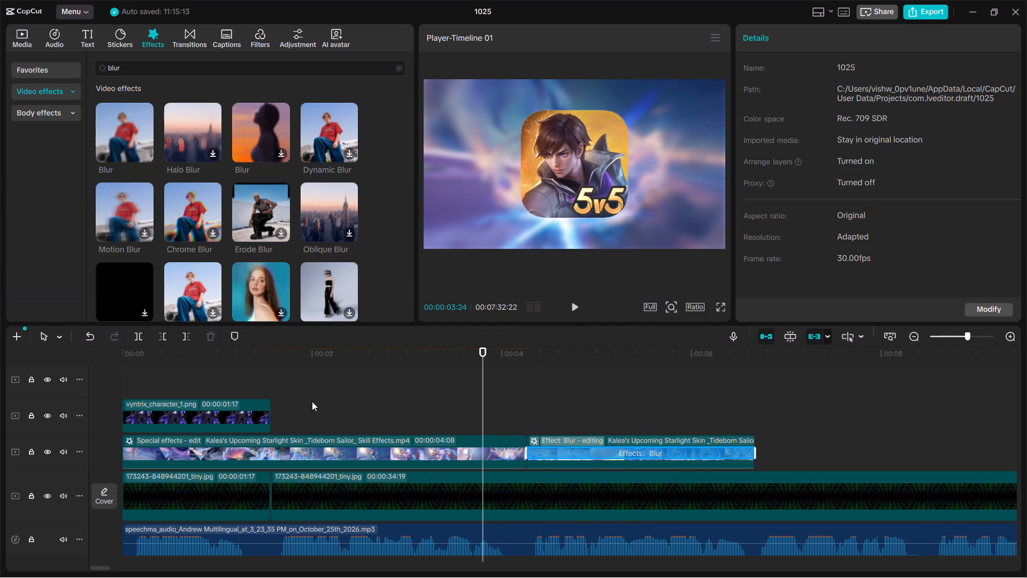
Play the opening from just before moba.png through the Promo Carnival image to review the sequence.
{"action": "scroll", "coordinate": [310, 409], "scroll_direction": "up", "scroll_amount": 4}
{"action": "left_click", "coordinate": [255, 409]}
{"action": "key", "text": "space"}
{"action": "scroll", "coordinate": [256, 435], "scroll_direction": "up", "scroll_amount": 5}
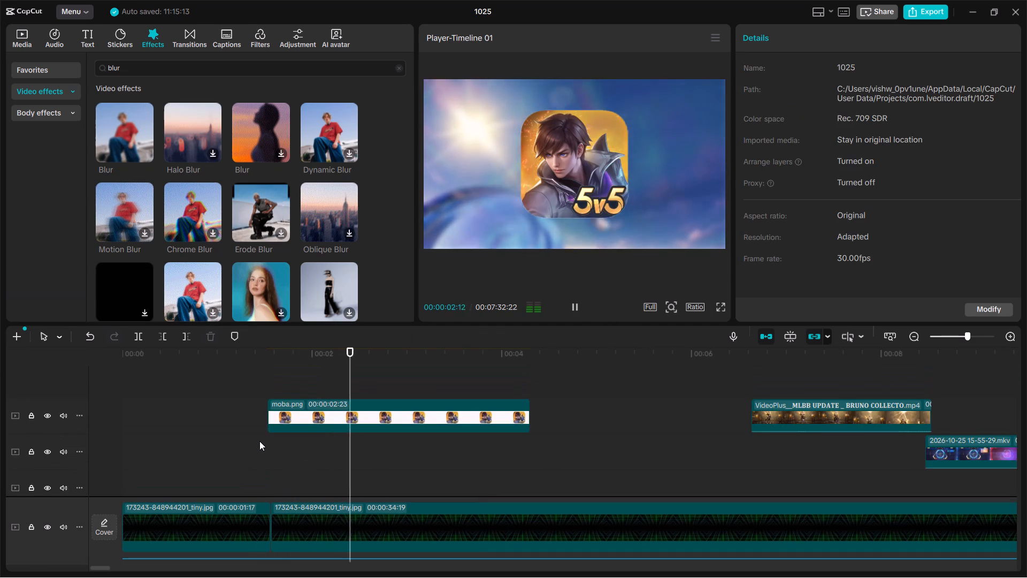
{"action": "scroll", "coordinate": [259, 441], "scroll_direction": "down", "scroll_amount": 6}
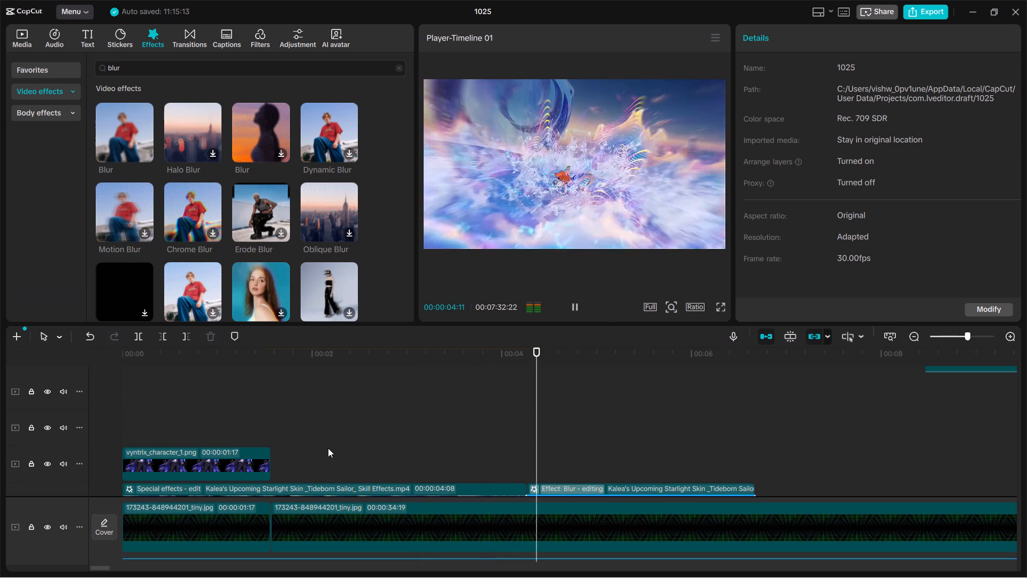
{"action": "scroll", "coordinate": [588, 468], "scroll_direction": "up", "scroll_amount": 5}
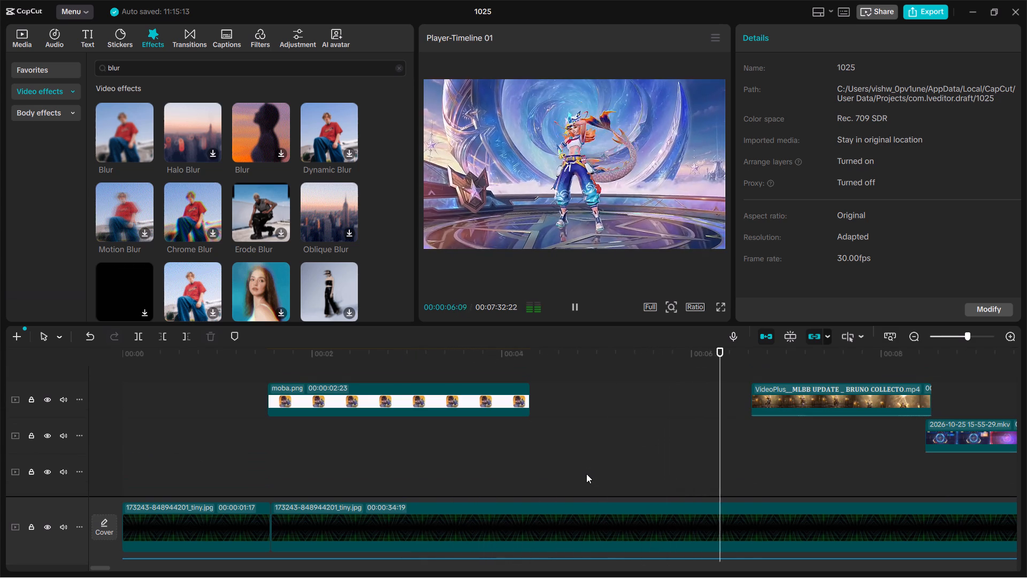
{"action": "scroll", "coordinate": [617, 465], "scroll_direction": "down", "scroll_amount": 5}
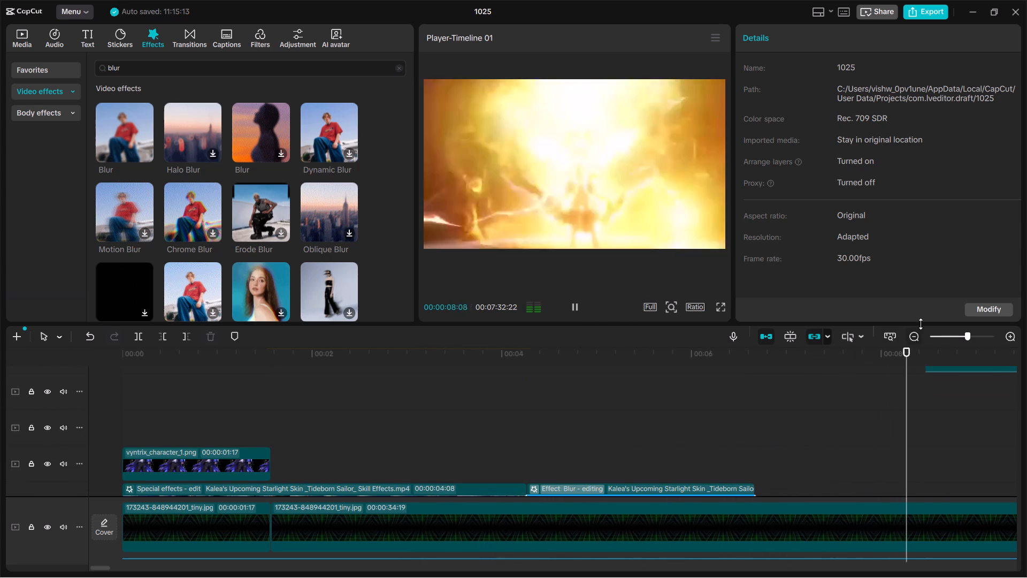
{"action": "left_click", "coordinate": [909, 338]}
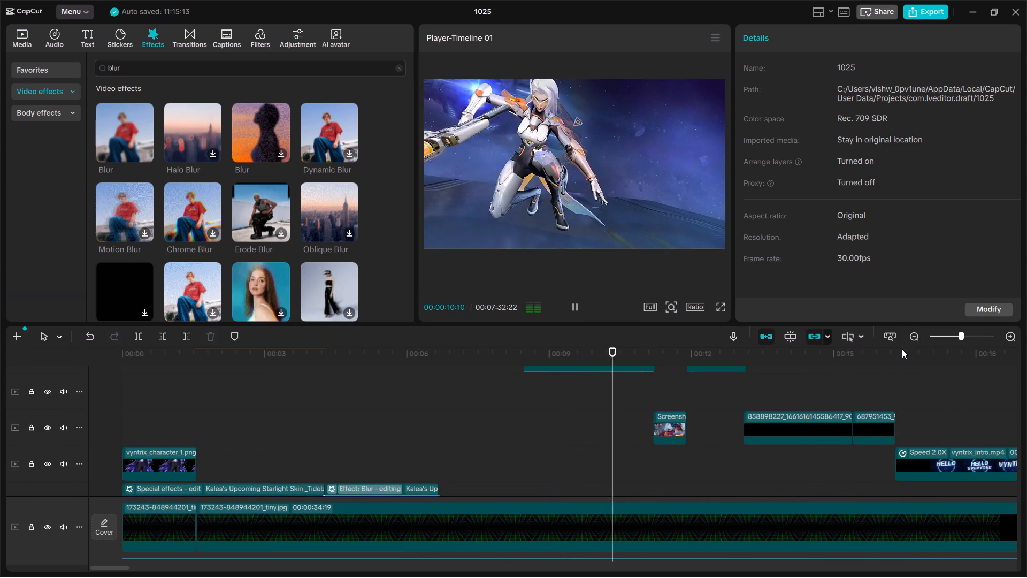
{"action": "scroll", "coordinate": [846, 413], "scroll_direction": "up", "scroll_amount": 4}
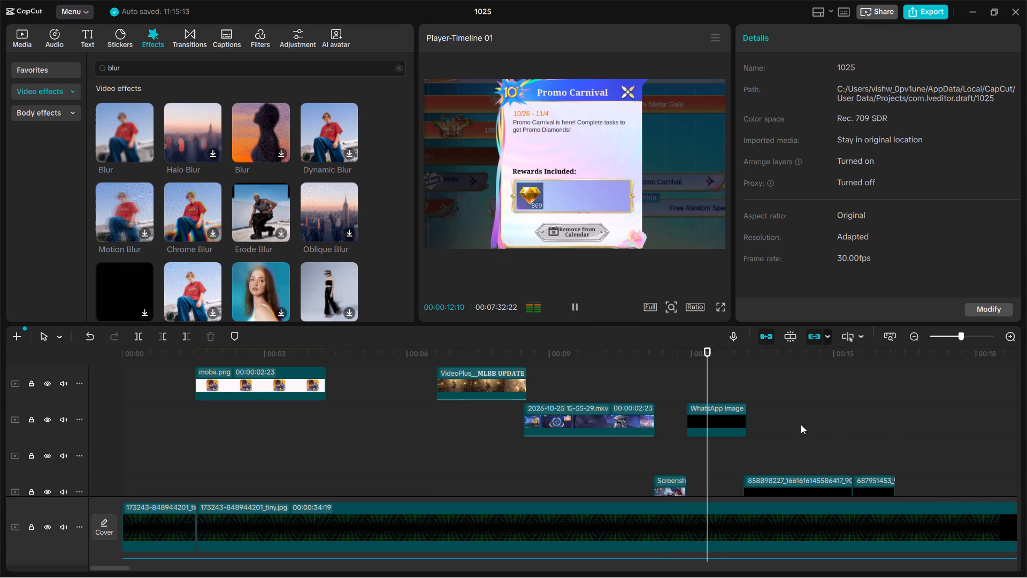
{"action": "scroll", "coordinate": [769, 488], "scroll_direction": "down", "scroll_amount": 3}
{"action": "key", "text": "space"}
Enlarge the Double 11 Annual Sale image at about 13 seconds until it fills the frame.
{"action": "left_click", "coordinate": [779, 462]}
{"action": "left_click", "coordinate": [816, 434]}
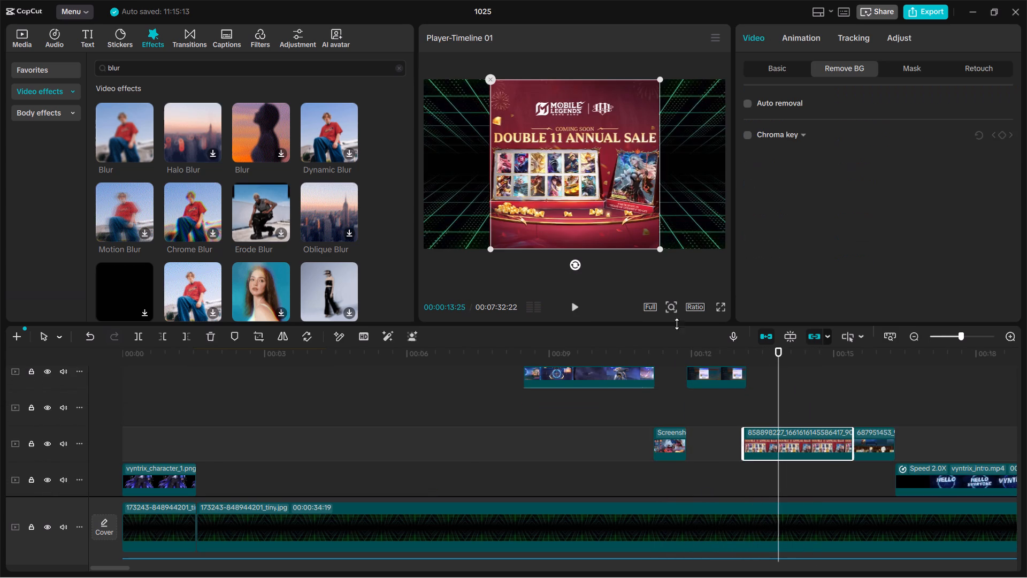
{"action": "left_click_drag", "start_coordinate": [656, 253], "coordinate": [778, 366]}
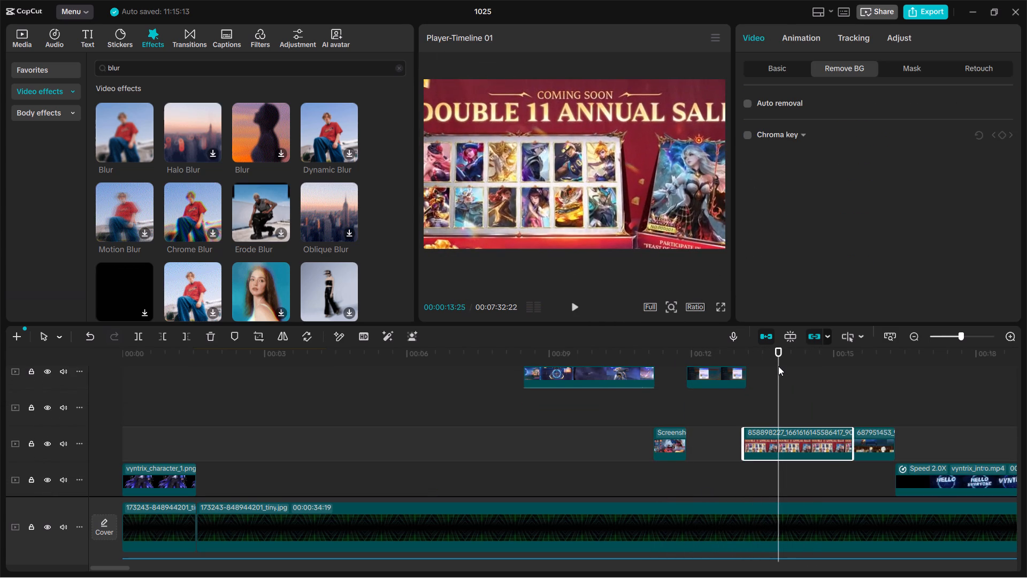
{"action": "left_click_drag", "start_coordinate": [778, 366], "coordinate": [764, 347]}
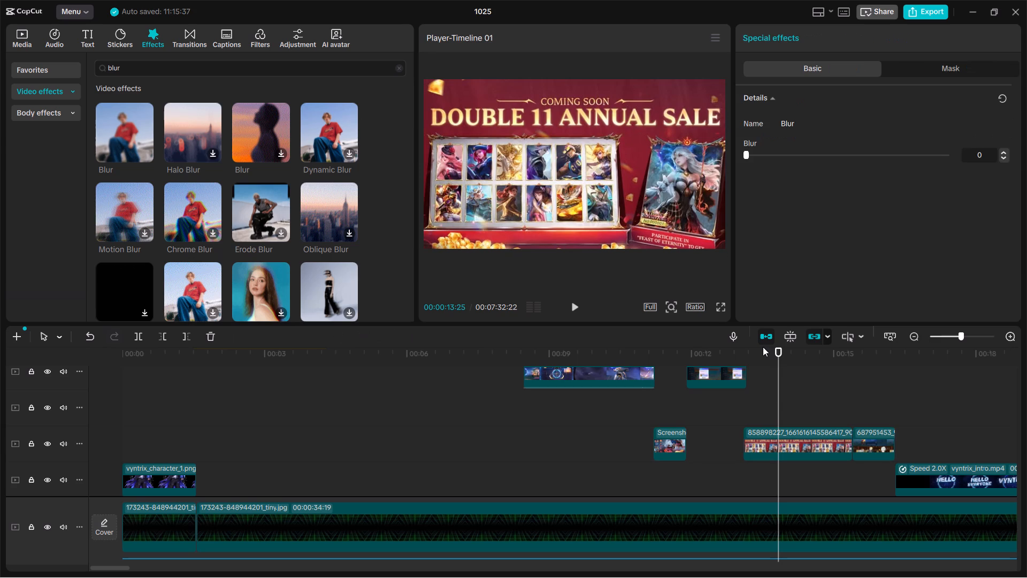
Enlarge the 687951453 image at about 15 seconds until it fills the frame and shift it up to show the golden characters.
{"action": "key", "text": "space"}
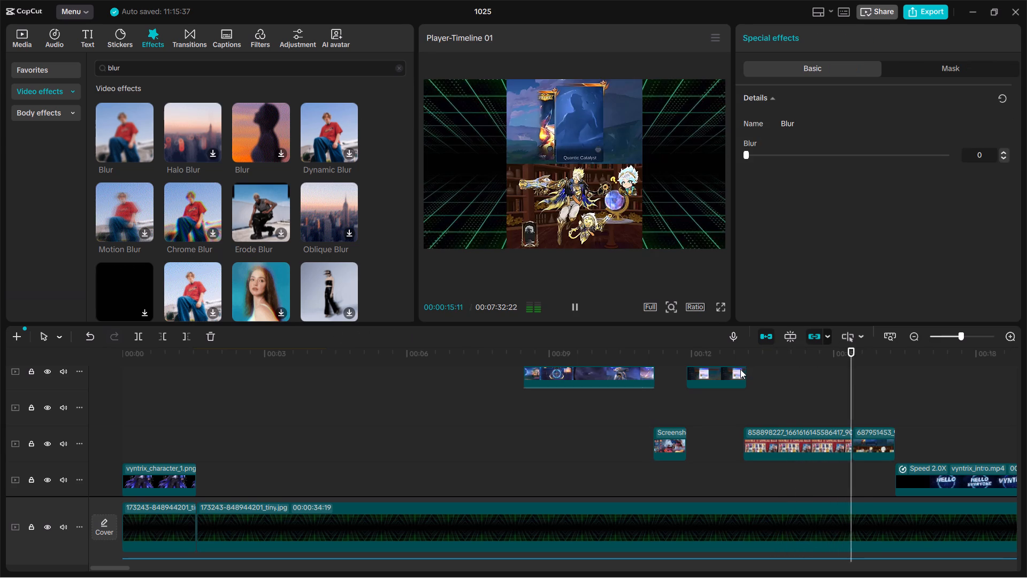
{"action": "key", "text": "space"}
{"action": "left_click", "coordinate": [869, 432]}
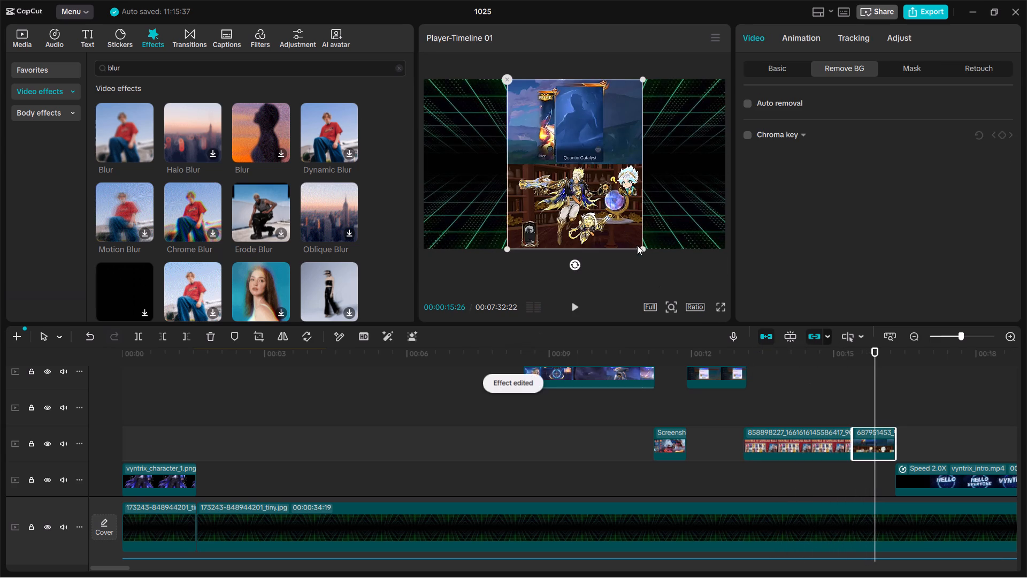
{"action": "left_click_drag", "start_coordinate": [639, 246], "coordinate": [808, 374]}
{"action": "left_click_drag", "start_coordinate": [627, 219], "coordinate": [624, 126]}
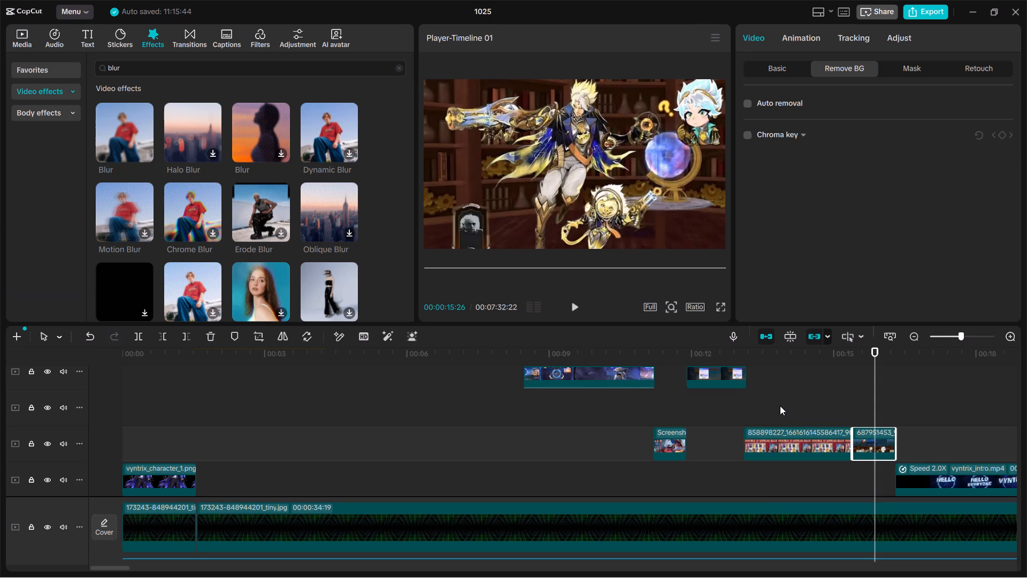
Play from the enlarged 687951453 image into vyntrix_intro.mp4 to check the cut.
{"action": "left_click", "coordinate": [780, 406]}
{"action": "key", "text": "space"}
{"action": "left_click", "coordinate": [822, 451]}
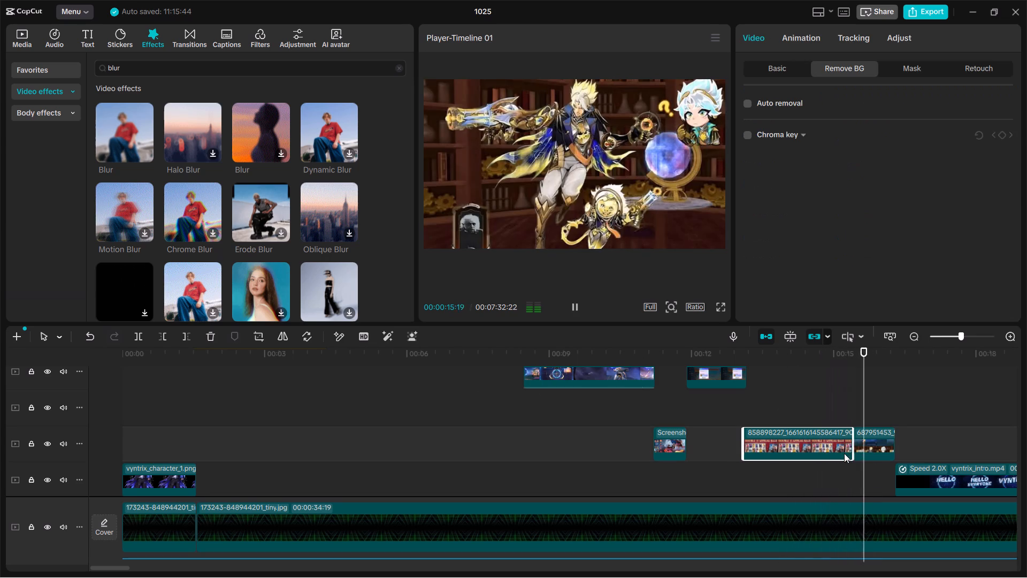
{"action": "key", "text": "space"}
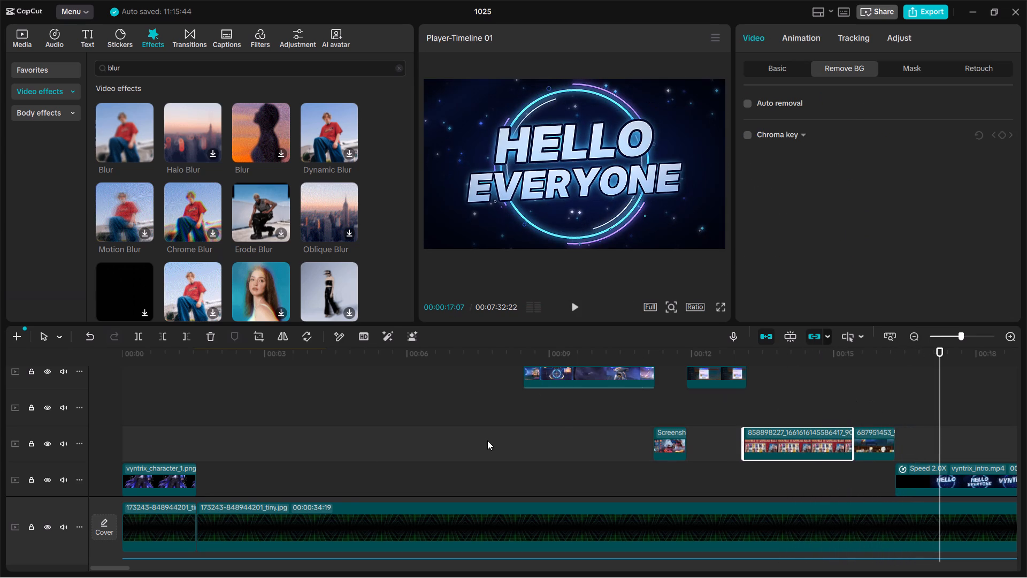
Add the Elastic Rush transition between the two opening Kalea's Upcoming Starlight Skin clips and shorten its duration to 0.4s.
{"action": "left_click", "coordinate": [348, 451]}
{"action": "left_click_drag", "start_coordinate": [347, 451], "coordinate": [32, 492]}
{"action": "left_click", "coordinate": [194, 39]}
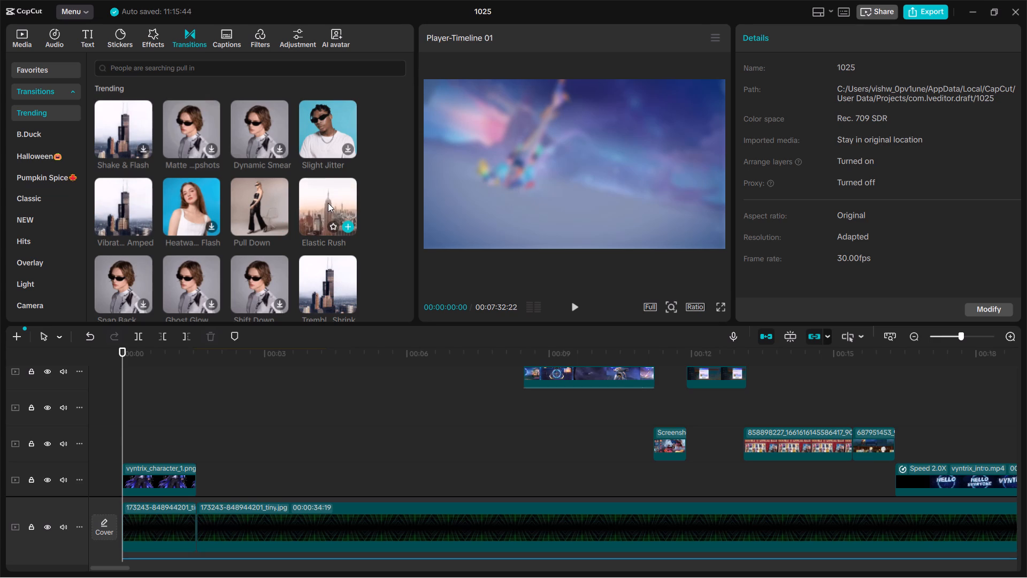
{"action": "scroll", "coordinate": [414, 327], "scroll_direction": "up", "scroll_amount": 13}
{"action": "scroll", "coordinate": [404, 424], "scroll_direction": "up", "scroll_amount": 1}
{"action": "scroll", "coordinate": [404, 424], "scroll_direction": "down", "scroll_amount": 7}
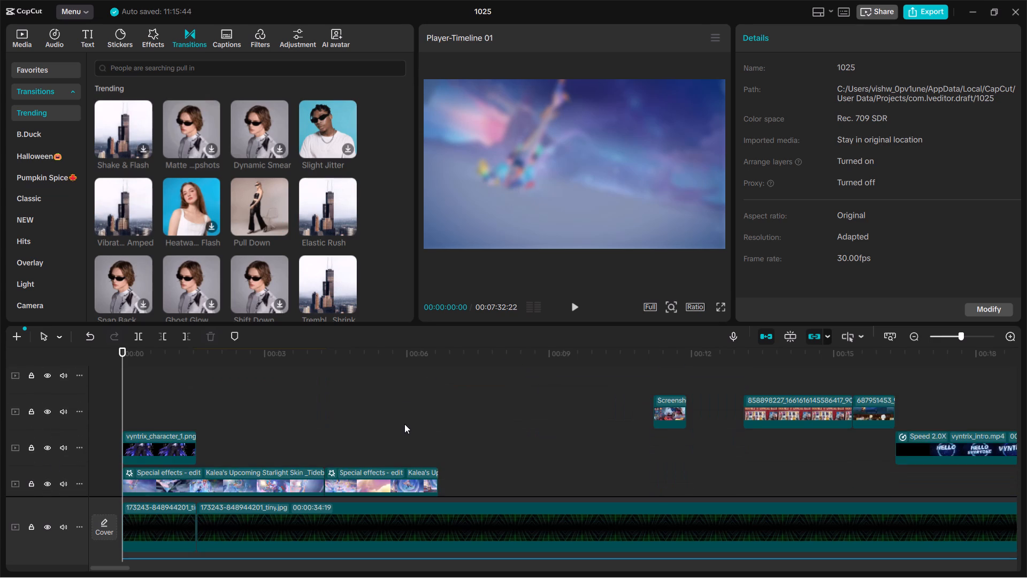
{"action": "scroll", "coordinate": [403, 421], "scroll_direction": "up", "scroll_amount": 11}
{"action": "scroll", "coordinate": [402, 421], "scroll_direction": "down", "scroll_amount": 9}
{"action": "left_click_drag", "start_coordinate": [318, 209], "coordinate": [308, 446]}
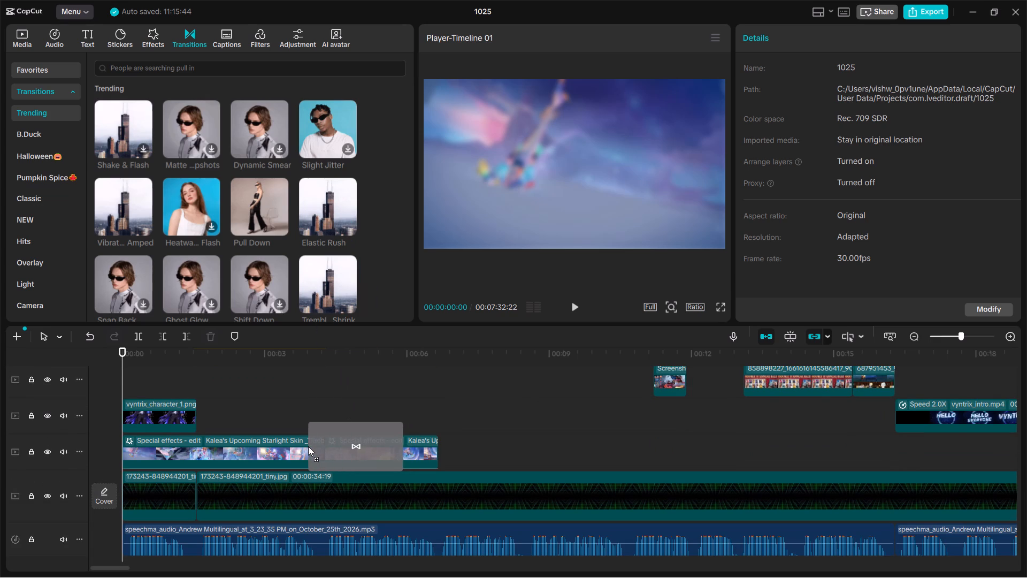
{"action": "left_click_drag", "start_coordinate": [308, 446], "coordinate": [306, 446]}
{"action": "left_click_drag", "start_coordinate": [351, 446], "coordinate": [332, 455]}
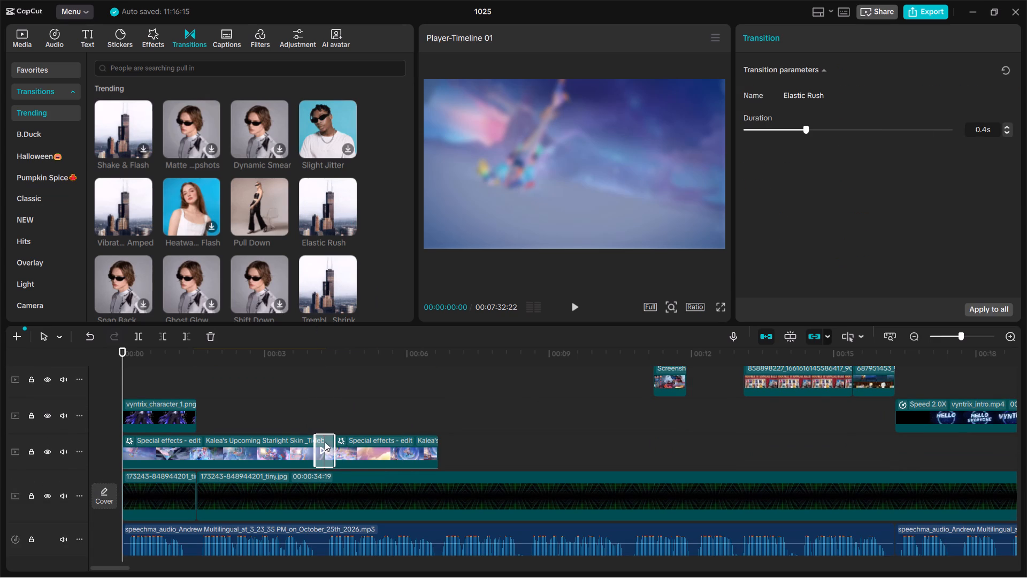
Play from about four seconds through the Elastic Rush transition and on into the VideoPlus MLBB UPDATE clip.
{"action": "left_click", "coordinate": [312, 419]}
{"action": "key", "text": "space"}
{"action": "left_click", "coordinate": [312, 419]}
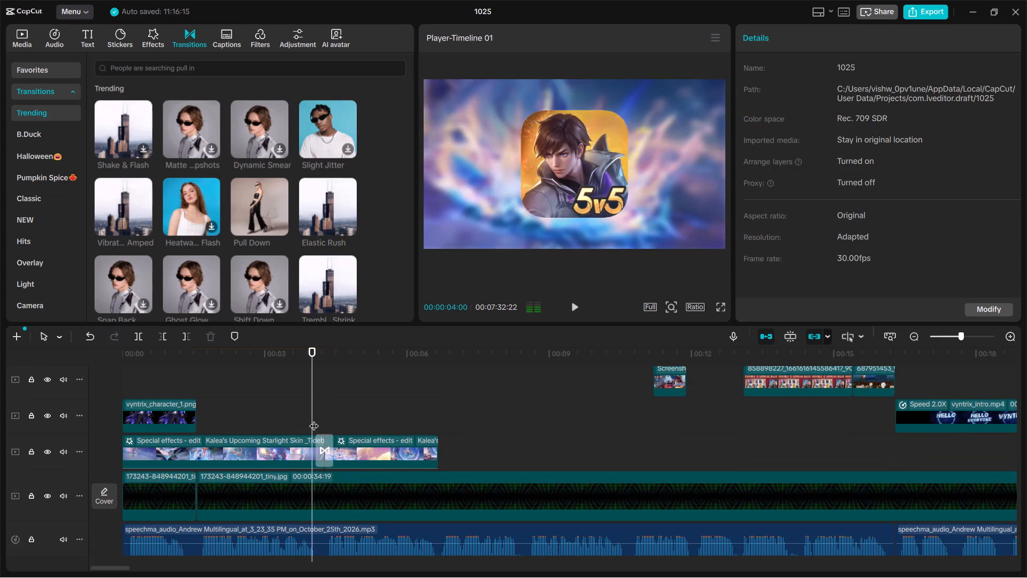
{"action": "key", "text": "space"}
{"action": "left_click", "coordinate": [314, 419]}
{"action": "key", "text": "space"}
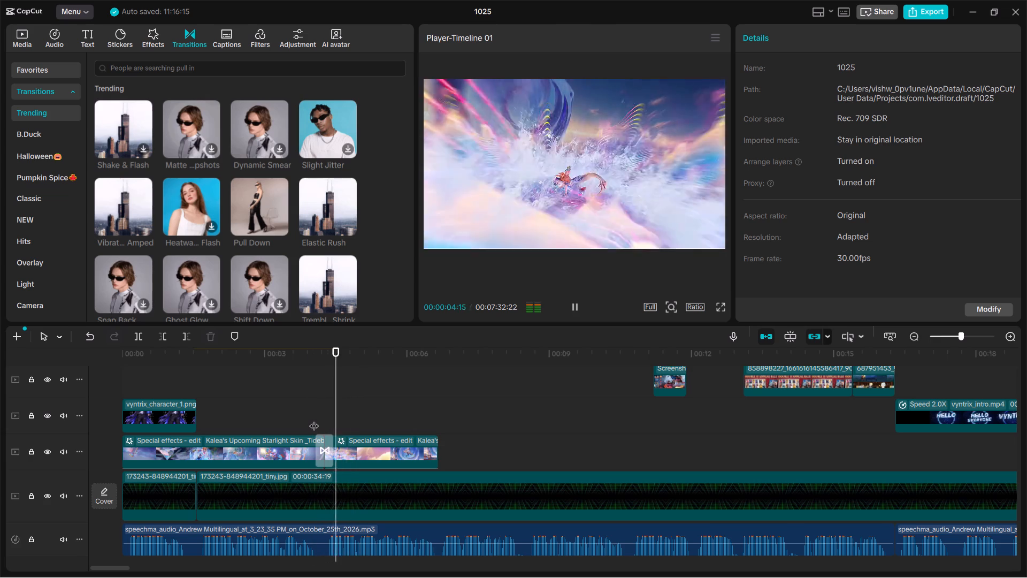
{"action": "scroll", "coordinate": [341, 437], "scroll_direction": "up", "scroll_amount": 11}
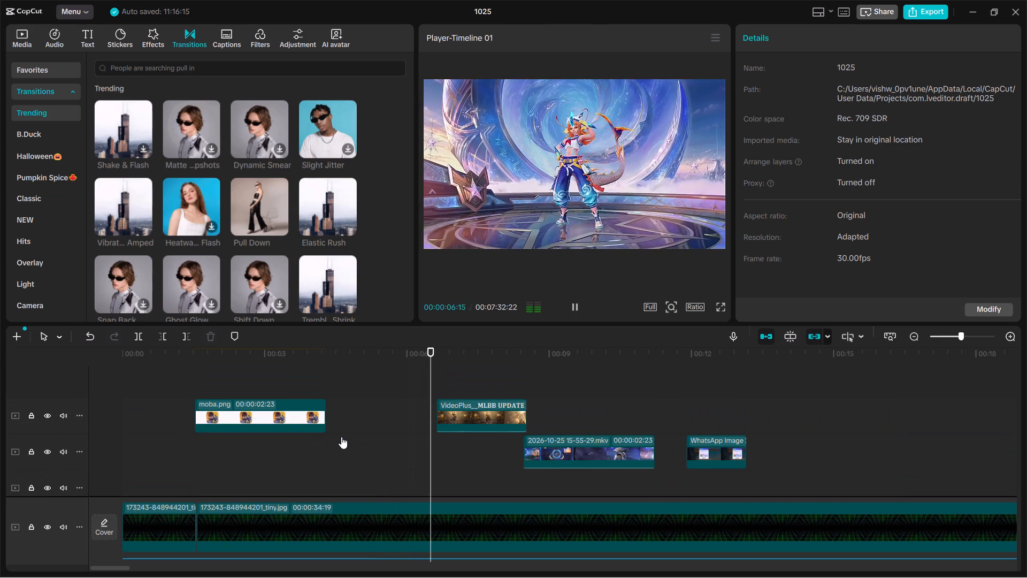
{"action": "key", "text": "space"}
Move the VideoPlus MLBB UPDATE clip onto the Kalea clips' track and close the gap after the second Kalea clip.
{"action": "scroll", "coordinate": [470, 414], "scroll_direction": "down", "scroll_amount": 4}
{"action": "scroll", "coordinate": [469, 394], "scroll_direction": "up", "scroll_amount": 3}
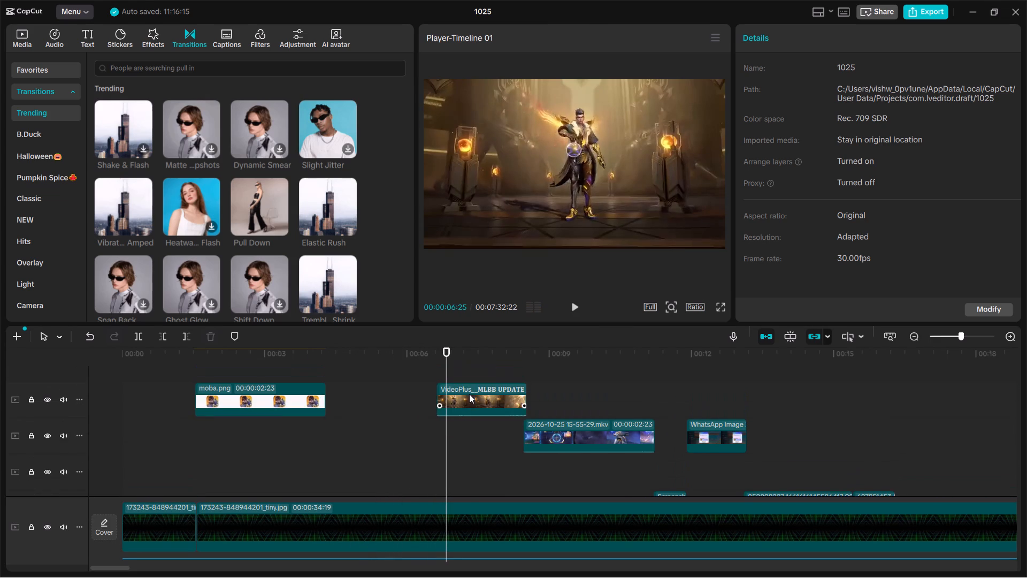
{"action": "left_click_drag", "start_coordinate": [469, 399], "coordinate": [475, 479]}
{"action": "scroll", "coordinate": [467, 493], "scroll_direction": "down", "scroll_amount": 6}
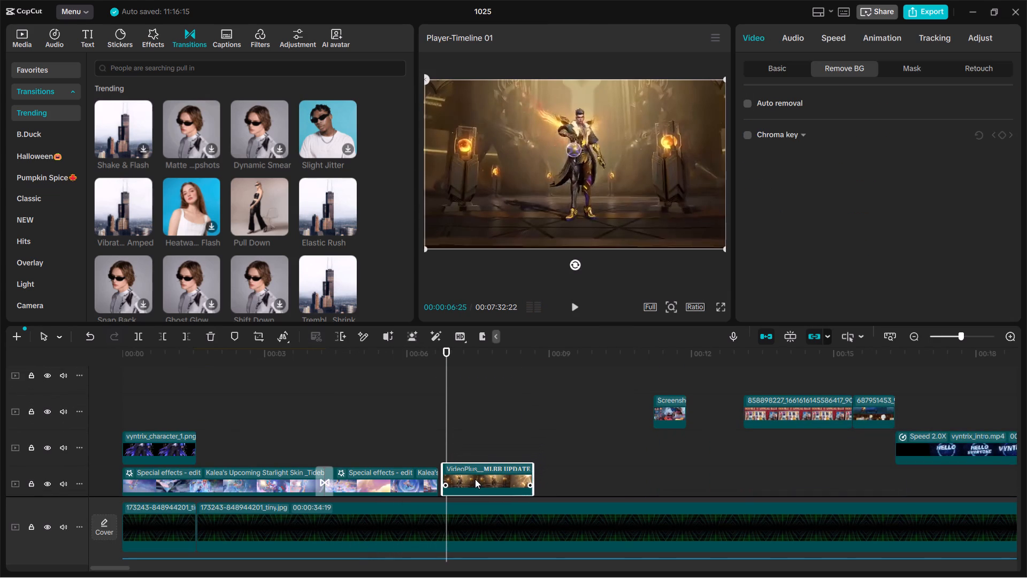
{"action": "left_click_drag", "start_coordinate": [475, 479], "coordinate": [471, 479]}
{"action": "left_click_drag", "start_coordinate": [472, 465], "coordinate": [508, 467]}
{"action": "right_click", "coordinate": [473, 471]}
{"action": "right_click", "coordinate": [452, 470]}
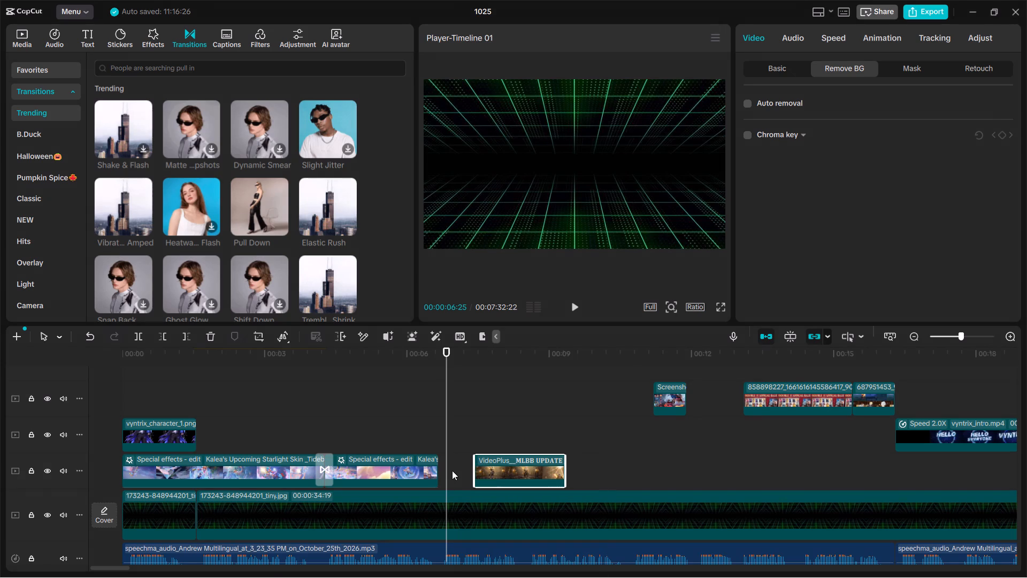
{"action": "right_click", "coordinate": [456, 471]}
{"action": "left_click", "coordinate": [487, 461]}
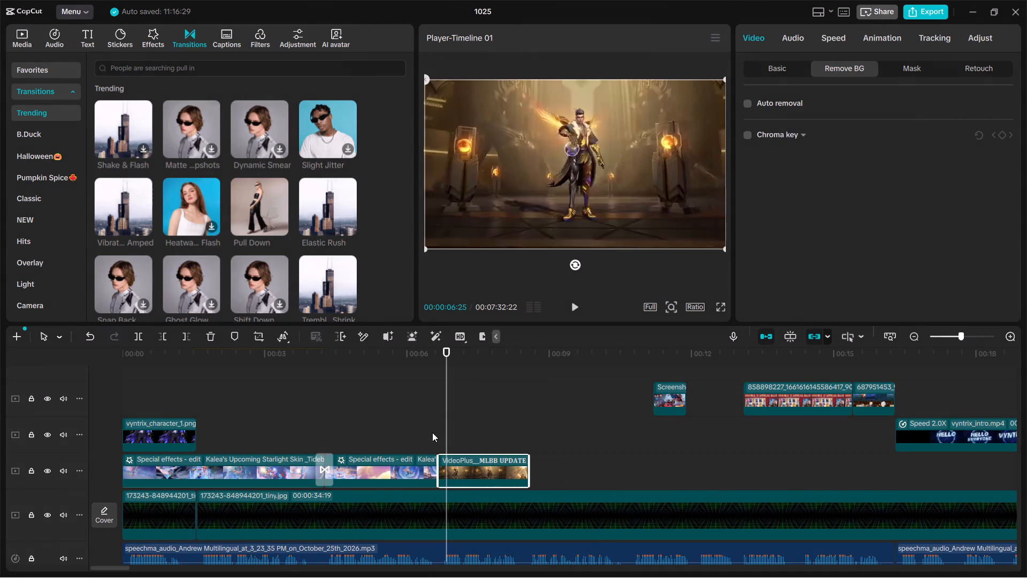
Add the Elastic Rush transition between the second Kalea clip and the VideoPlus MLBB UPDATE clip.
{"action": "left_click_drag", "start_coordinate": [323, 209], "coordinate": [450, 480]}
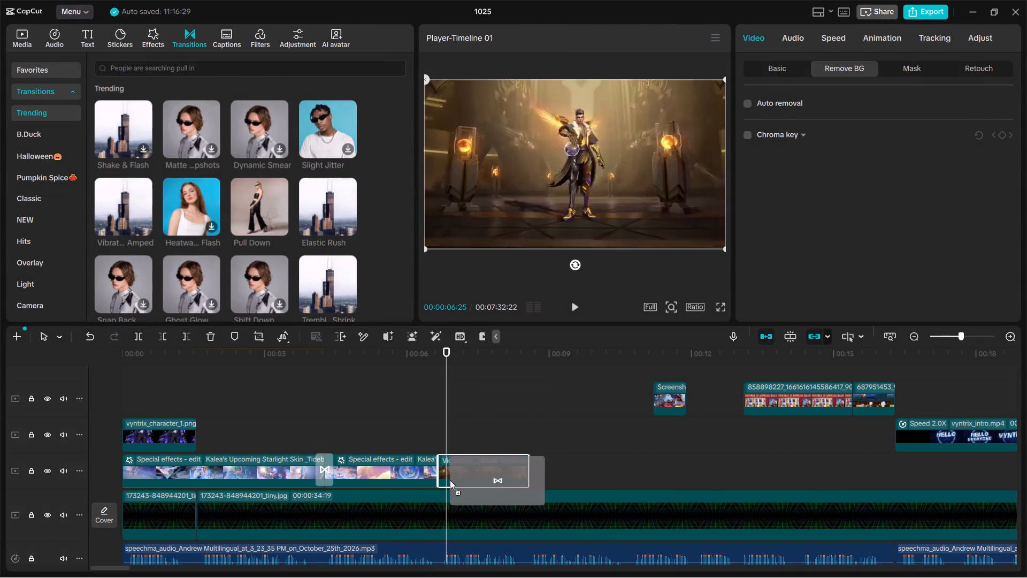
{"action": "left_click_drag", "start_coordinate": [450, 480], "coordinate": [431, 468]}
{"action": "left_click", "coordinate": [583, 328]}
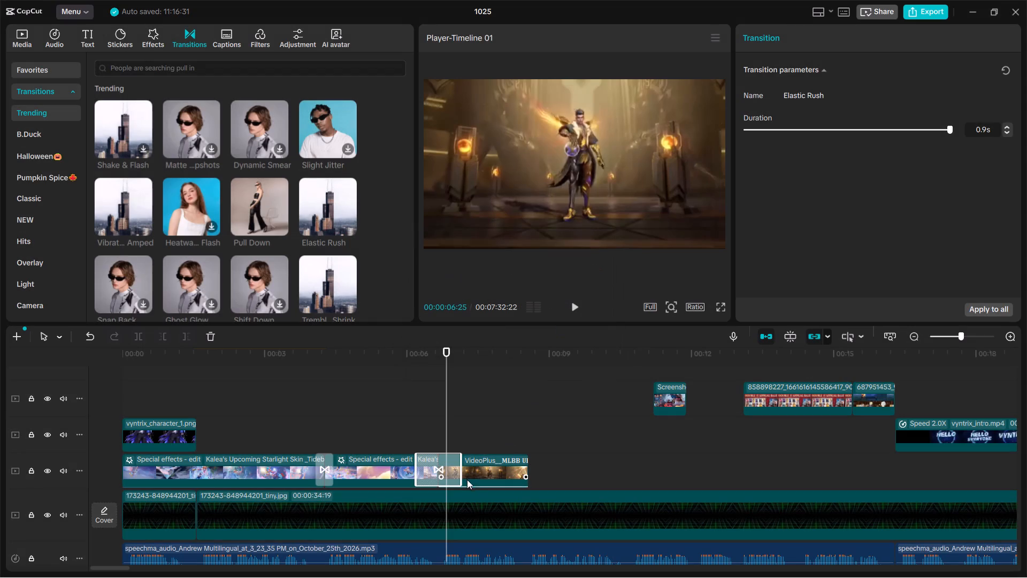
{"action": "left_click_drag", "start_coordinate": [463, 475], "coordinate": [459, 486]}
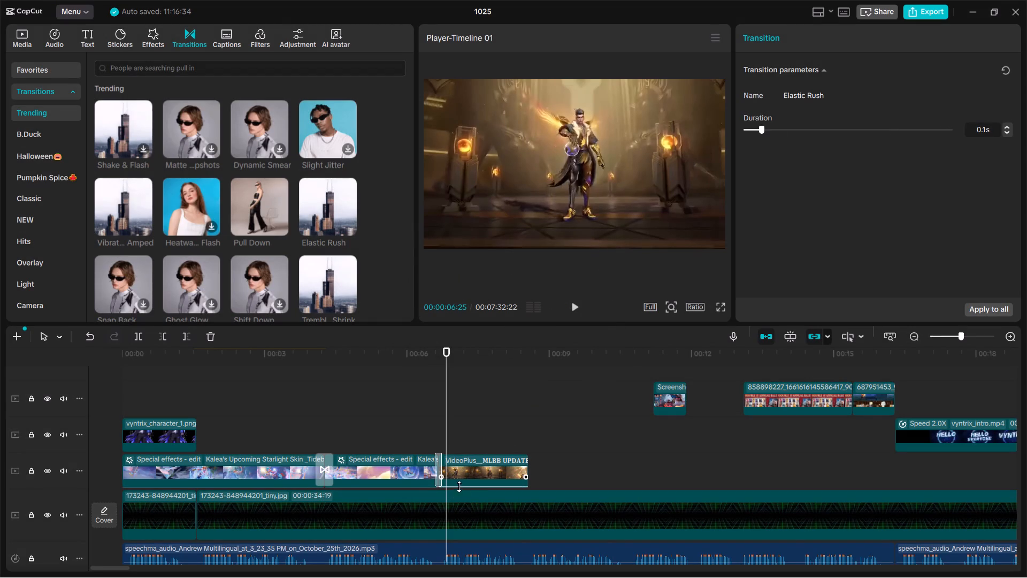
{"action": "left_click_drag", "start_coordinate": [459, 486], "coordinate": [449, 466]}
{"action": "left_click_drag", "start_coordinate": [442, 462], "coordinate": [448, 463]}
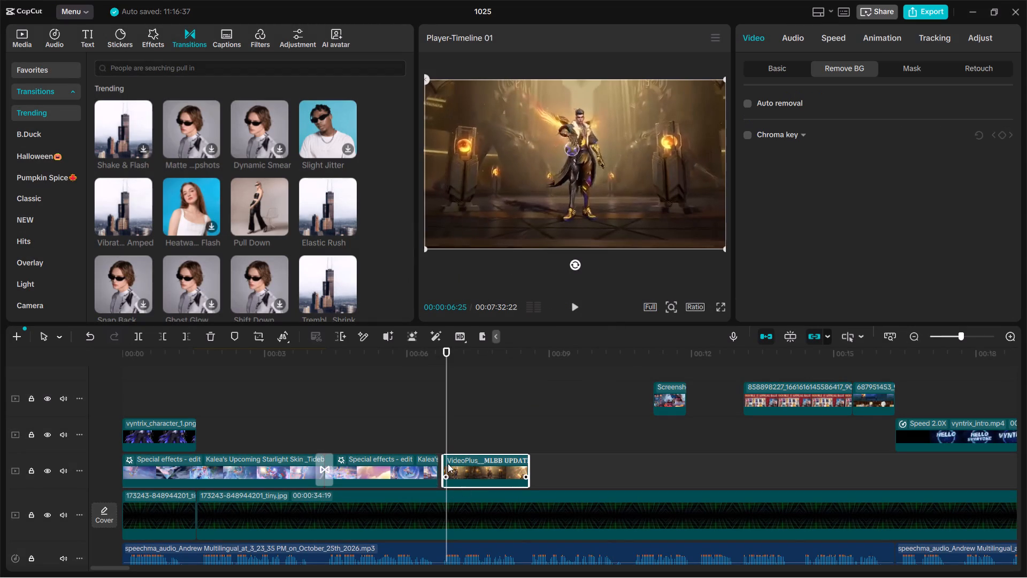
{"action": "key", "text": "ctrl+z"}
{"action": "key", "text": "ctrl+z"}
Shorten the Elastic Rush transition before the VideoPlus MLBB UPDATE clip and play through it.
{"action": "left_click_drag", "start_coordinate": [458, 464], "coordinate": [448, 467]}
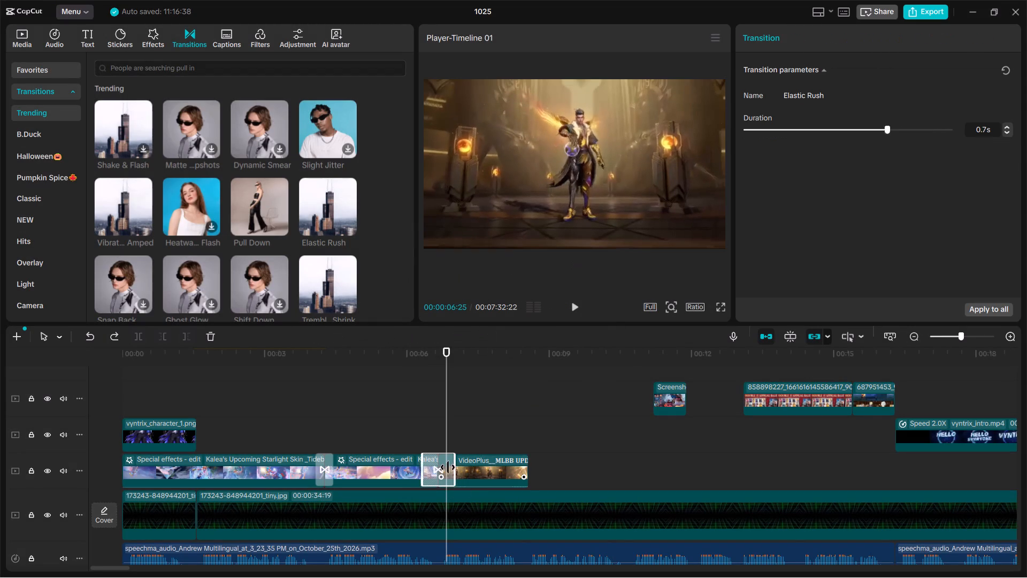
{"action": "left_click_drag", "start_coordinate": [448, 467], "coordinate": [447, 467]}
{"action": "left_click", "coordinate": [429, 435]}
{"action": "key", "text": "space"}
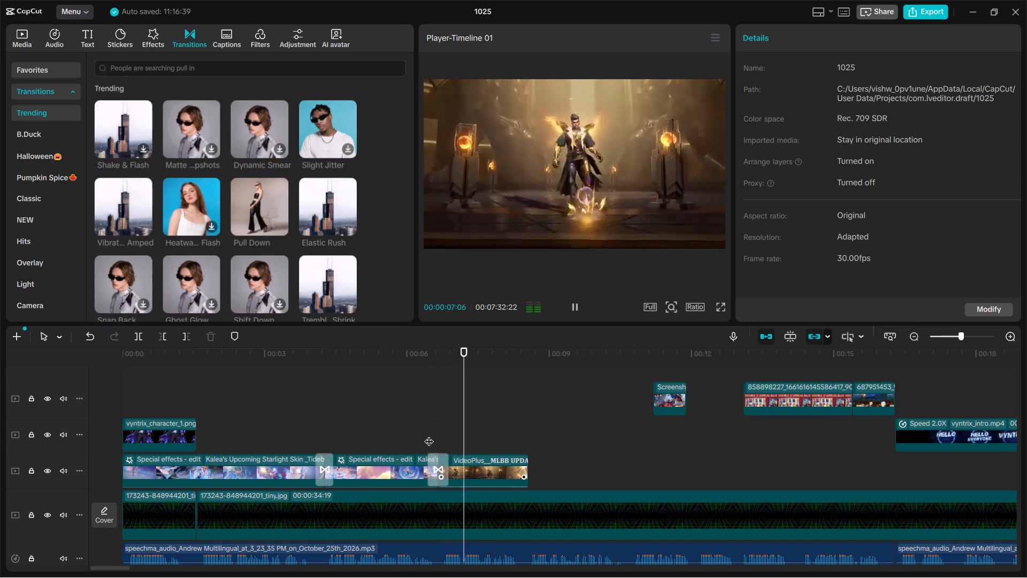
{"action": "scroll", "coordinate": [550, 416], "scroll_direction": "up", "scroll_amount": 3}
{"action": "key", "text": "space"}
{"action": "left_click_drag", "start_coordinate": [548, 381], "coordinate": [554, 499]}
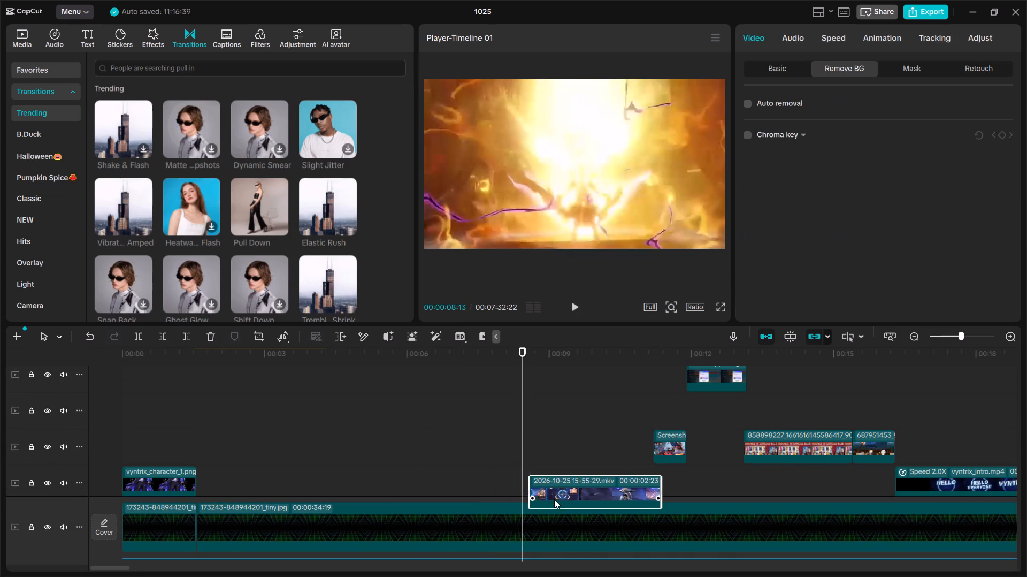
{"action": "left_click_drag", "start_coordinate": [554, 499], "coordinate": [609, 439]}
{"action": "scroll", "coordinate": [555, 500], "scroll_direction": "down", "scroll_amount": 5}
{"action": "right_click", "coordinate": [566, 440]}
{"action": "left_click", "coordinate": [593, 447]}
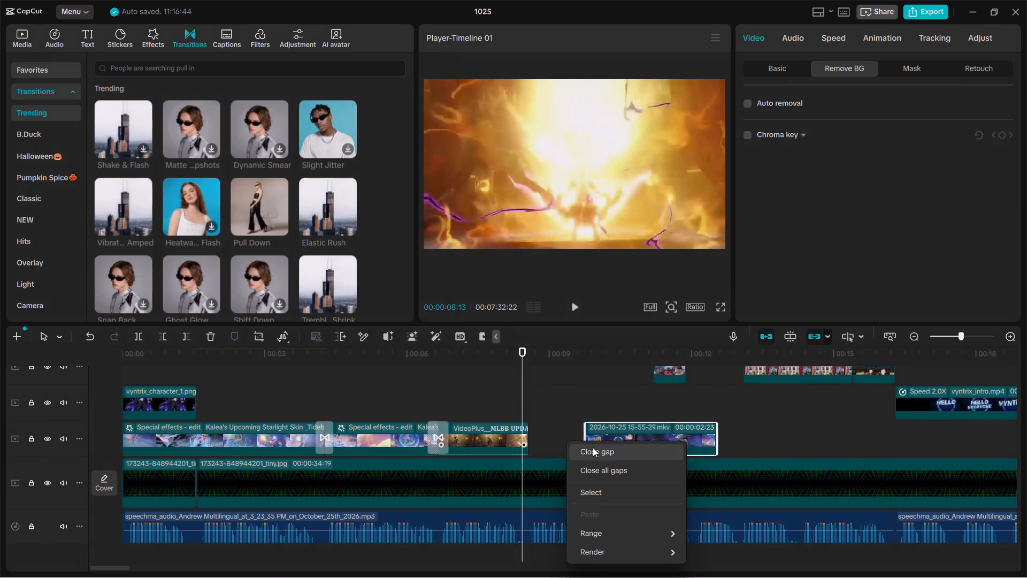
{"action": "left_click_drag", "start_coordinate": [326, 264], "coordinate": [294, 246]}
{"action": "left_click_drag", "start_coordinate": [325, 223], "coordinate": [508, 431]}
{"action": "left_click_drag", "start_coordinate": [548, 441], "coordinate": [535, 450]}
{"action": "key", "text": "space"}
{"action": "left_click", "coordinate": [512, 398]}
{"action": "key", "text": "space"}
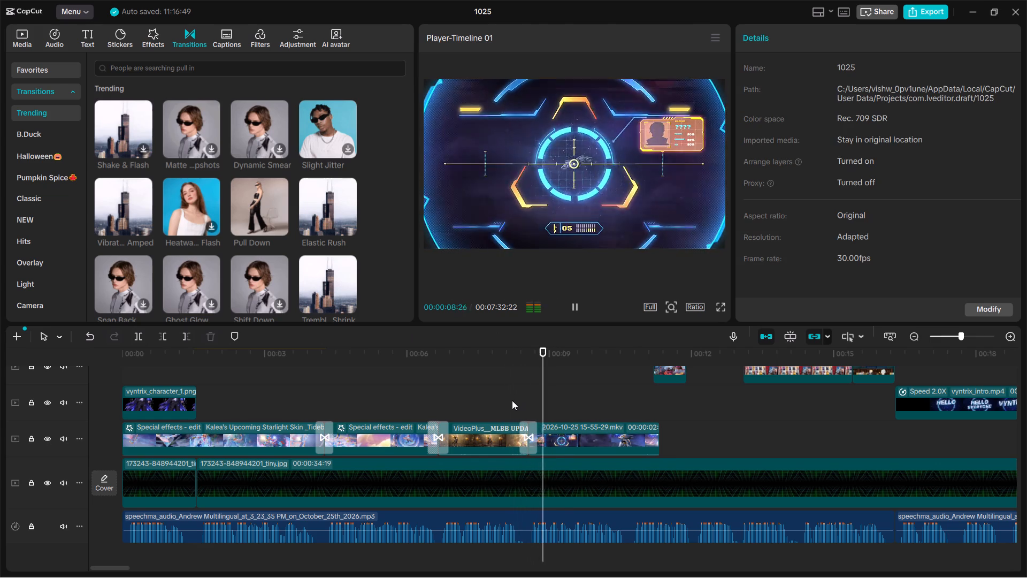
{"action": "left_click", "coordinate": [639, 430]}
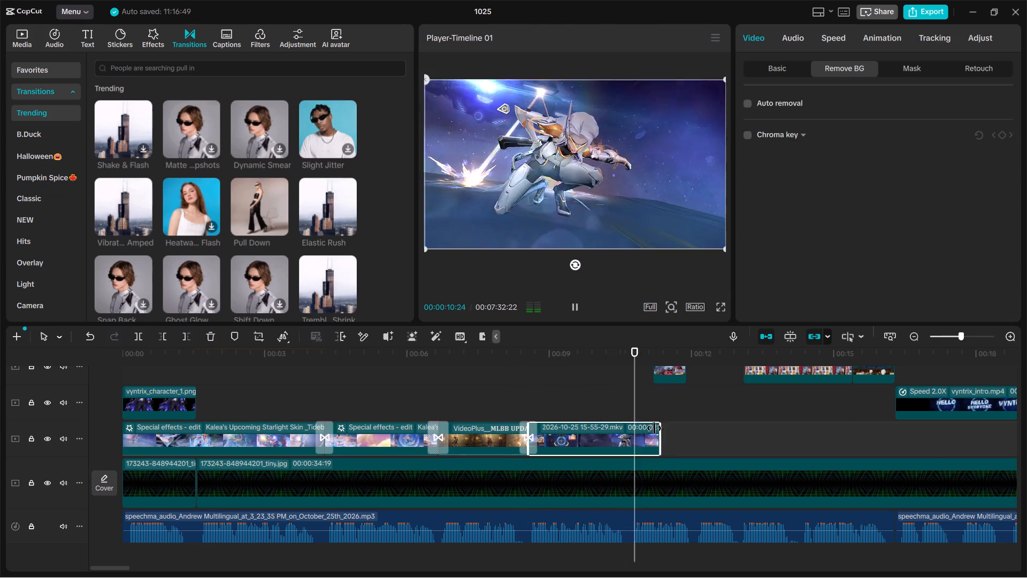
{"action": "key", "text": "space"}
{"action": "left_click_drag", "start_coordinate": [660, 432], "coordinate": [652, 433]}
{"action": "left_click_drag", "start_coordinate": [662, 377], "coordinate": [661, 432]}
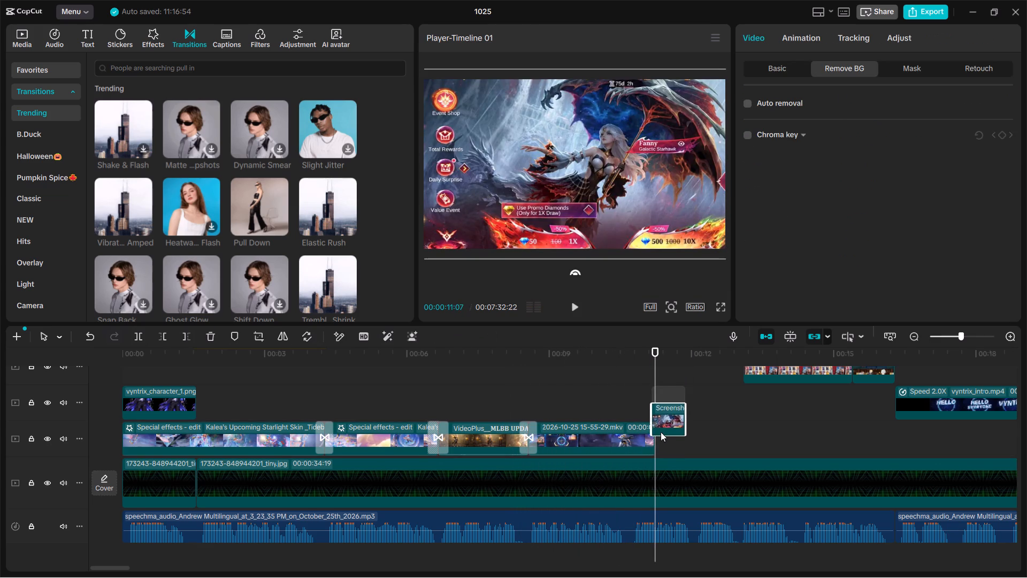
{"action": "left_click_drag", "start_coordinate": [661, 432], "coordinate": [668, 447]}
{"action": "left_click_drag", "start_coordinate": [679, 432], "coordinate": [721, 433]}
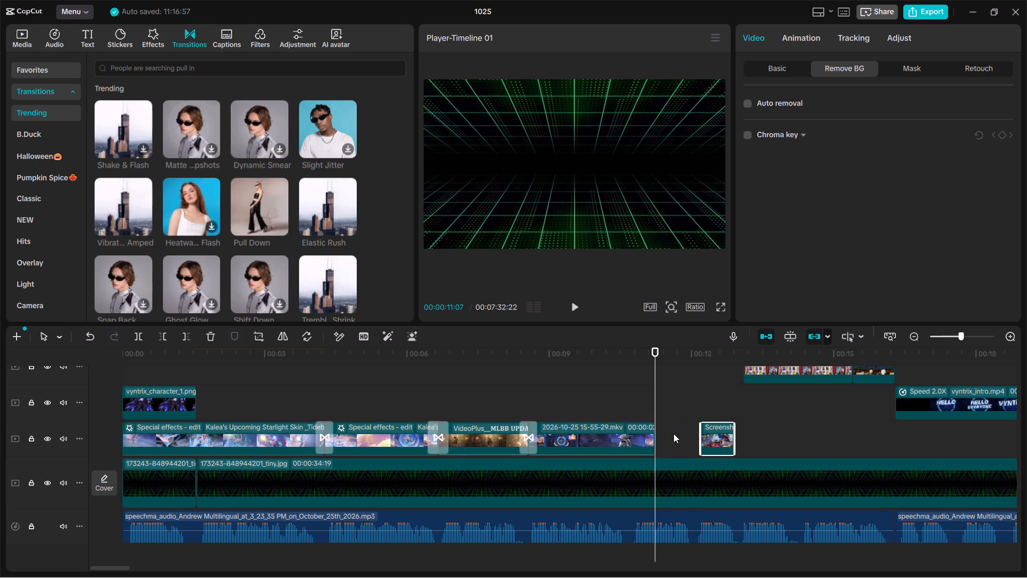
{"action": "right_click", "coordinate": [673, 433]}
{"action": "left_click", "coordinate": [704, 451]}
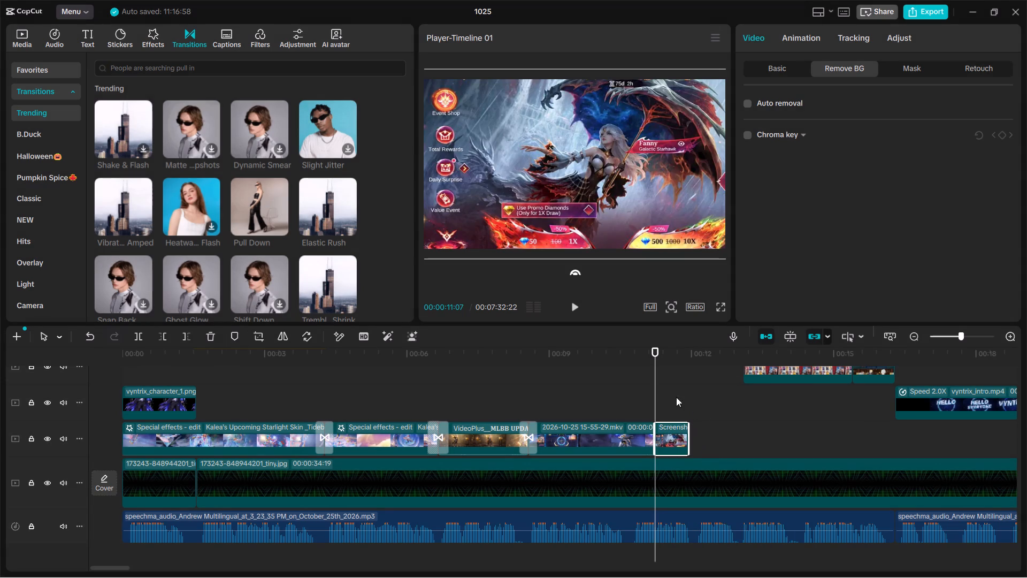
{"action": "left_click_drag", "start_coordinate": [325, 223], "coordinate": [640, 430]}
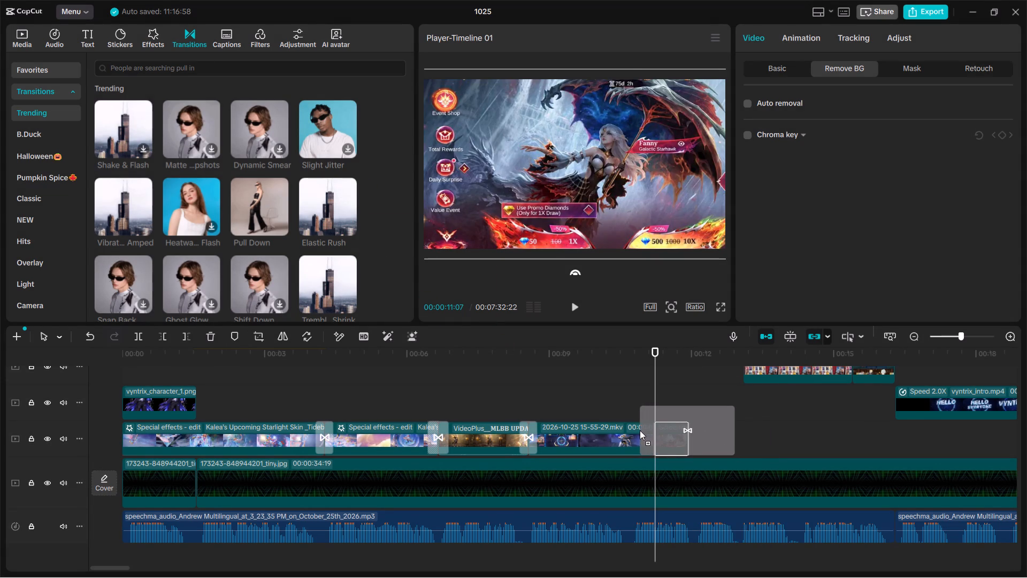
{"action": "left_click_drag", "start_coordinate": [640, 430], "coordinate": [634, 428]}
{"action": "left_click_drag", "start_coordinate": [664, 438], "coordinate": [661, 451]}
{"action": "left_click", "coordinate": [640, 396]}
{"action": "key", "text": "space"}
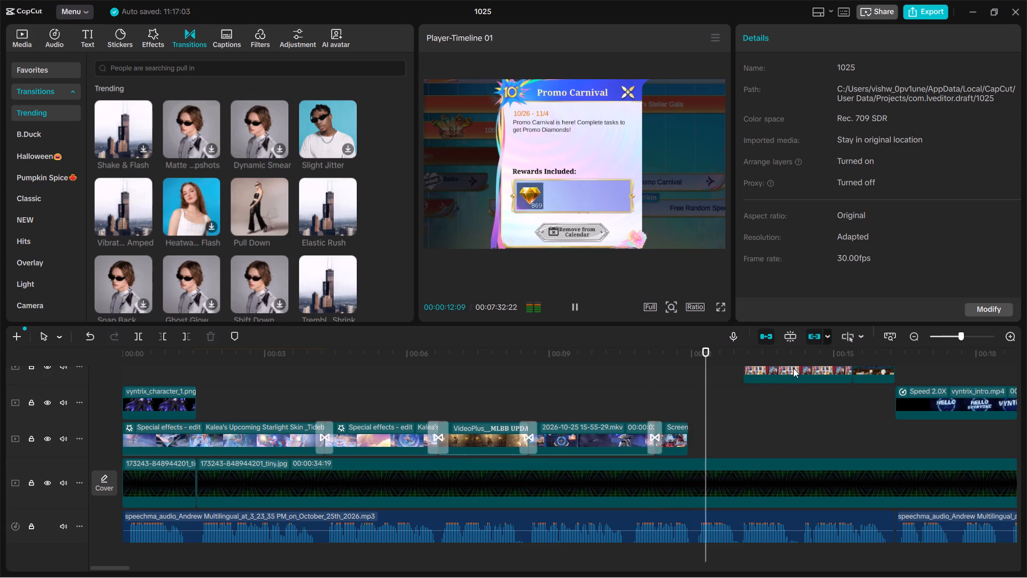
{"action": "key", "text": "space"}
Move the WhatsApp Image clip onto the track with the Screenshot clip and close the gap between them.
{"action": "scroll", "coordinate": [733, 388], "scroll_direction": "up", "scroll_amount": 4}
{"action": "left_click_drag", "start_coordinate": [702, 368], "coordinate": [738, 438]}
{"action": "scroll", "coordinate": [728, 483], "scroll_direction": "down", "scroll_amount": 6}
{"action": "right_click", "coordinate": [706, 432]}
{"action": "left_click", "coordinate": [730, 437]}
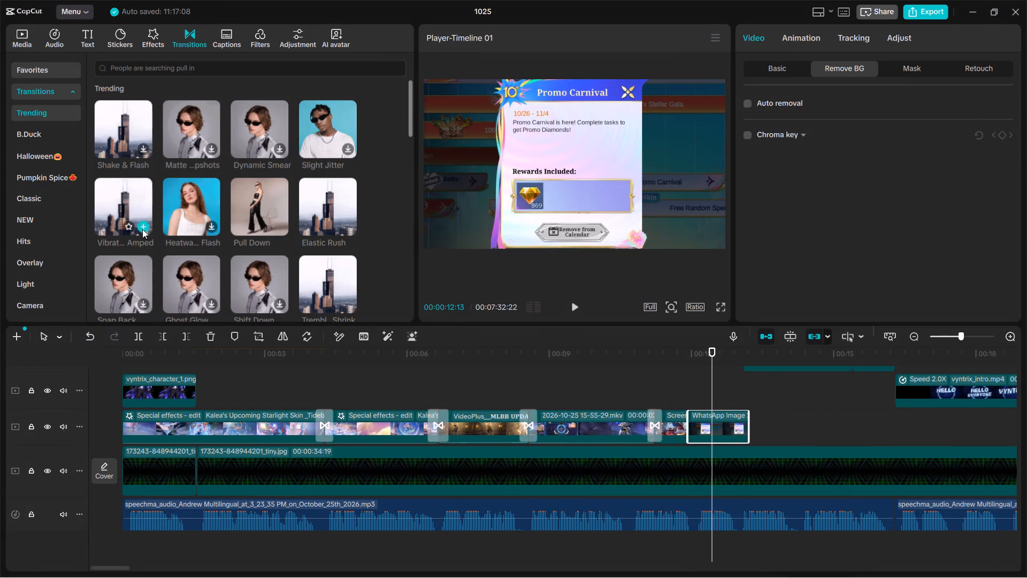
Add the Elastic Rush transition between the Screenshot clip and the WhatsApp Image clip, and play through the WhatsApp Image clip.
{"action": "left_click_drag", "start_coordinate": [323, 214], "coordinate": [674, 423]}
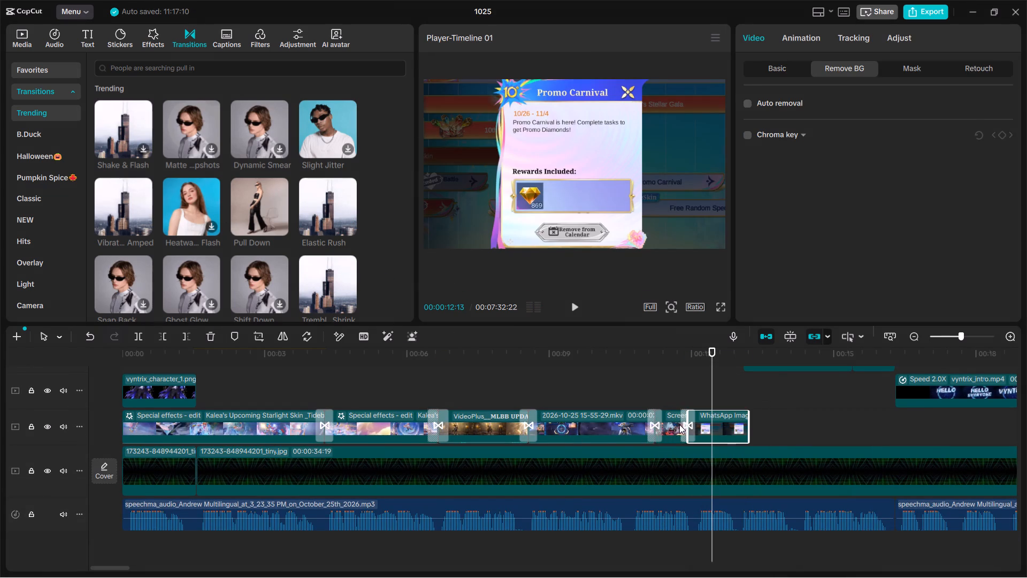
{"action": "left_click", "coordinate": [679, 392]}
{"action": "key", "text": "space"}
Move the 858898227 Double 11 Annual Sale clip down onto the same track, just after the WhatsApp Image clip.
{"action": "scroll", "coordinate": [682, 396], "scroll_direction": "up", "scroll_amount": 4}
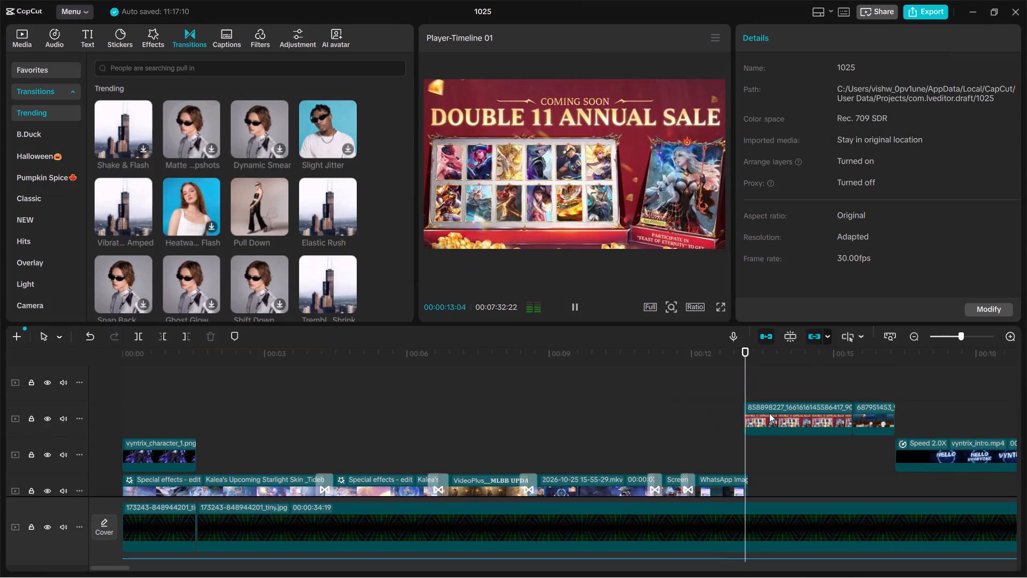
{"action": "left_click_drag", "start_coordinate": [769, 414], "coordinate": [777, 485]}
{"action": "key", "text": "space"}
{"action": "scroll", "coordinate": [773, 474], "scroll_direction": "down", "scroll_amount": 5}
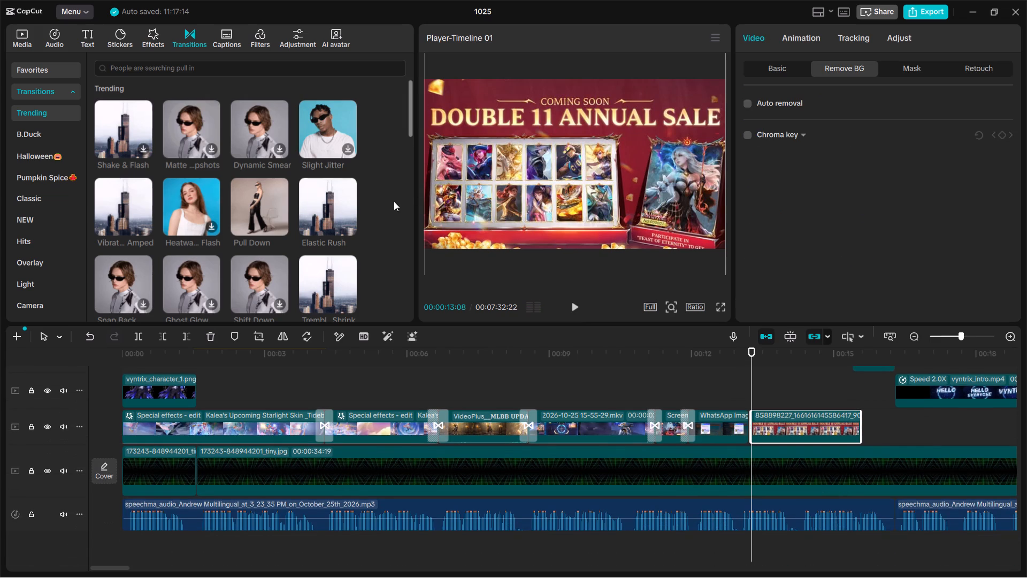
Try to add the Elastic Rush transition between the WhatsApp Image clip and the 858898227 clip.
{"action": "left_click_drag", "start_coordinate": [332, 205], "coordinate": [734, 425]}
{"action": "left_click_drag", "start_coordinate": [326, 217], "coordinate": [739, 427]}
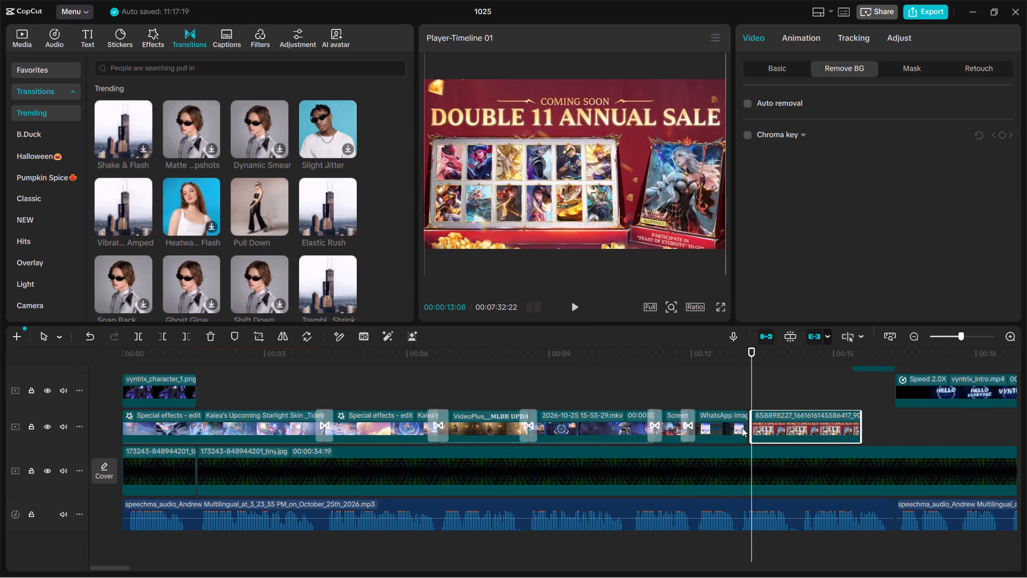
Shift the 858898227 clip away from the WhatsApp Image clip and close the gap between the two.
{"action": "left_click", "coordinate": [750, 395]}
{"action": "left_click_drag", "start_coordinate": [794, 435], "coordinate": [827, 432]}
{"action": "right_click", "coordinate": [779, 424]}
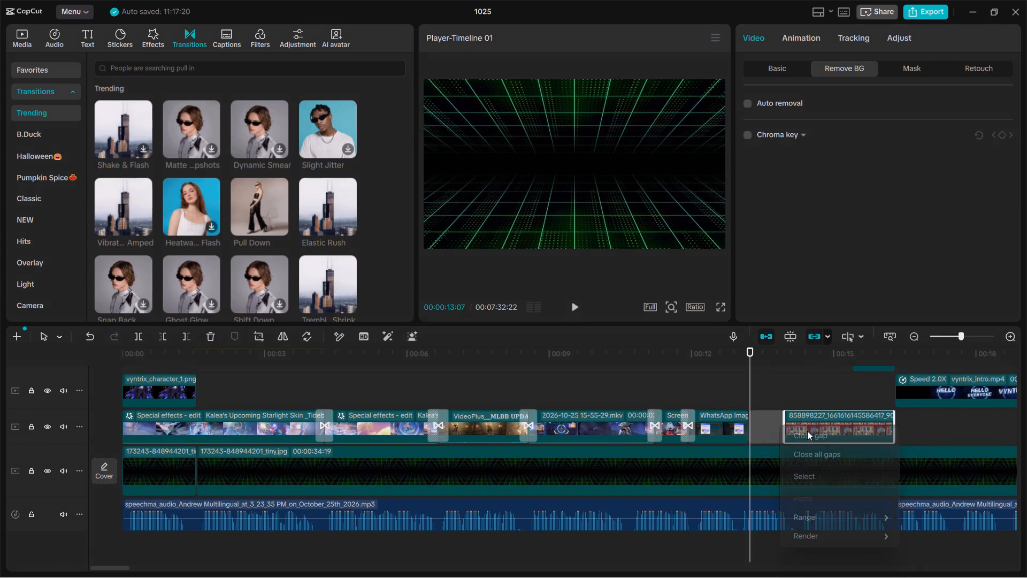
{"action": "left_click", "coordinate": [809, 436]}
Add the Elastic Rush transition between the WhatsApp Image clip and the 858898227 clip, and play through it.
{"action": "left_click_drag", "start_coordinate": [342, 221], "coordinate": [575, 351]}
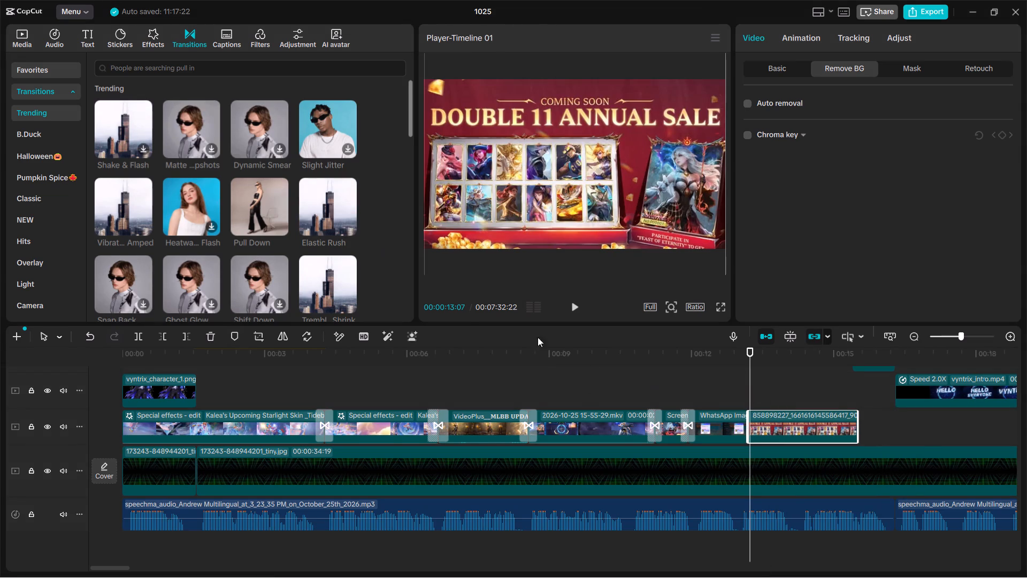
{"action": "left_click_drag", "start_coordinate": [321, 102], "coordinate": [743, 420]}
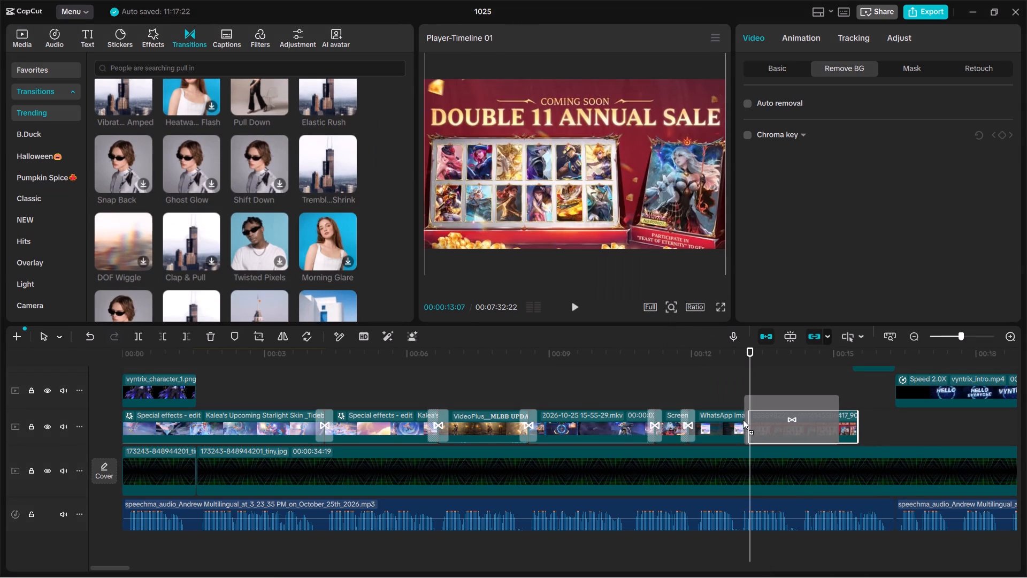
{"action": "left_click_drag", "start_coordinate": [743, 420], "coordinate": [726, 421]}
{"action": "left_click", "coordinate": [735, 397]}
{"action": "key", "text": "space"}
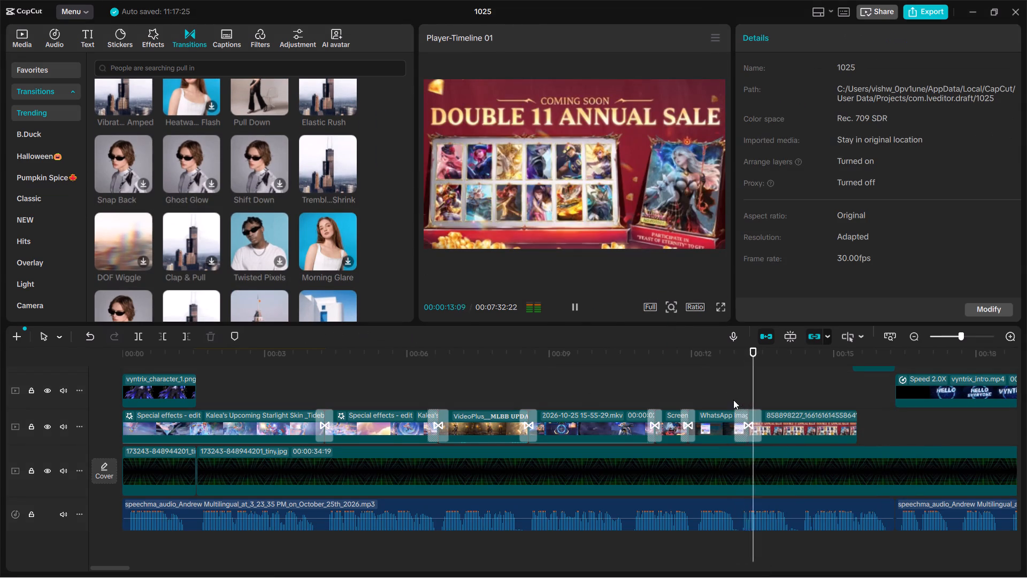
{"action": "scroll", "coordinate": [871, 461], "scroll_direction": "up", "scroll_amount": 2}
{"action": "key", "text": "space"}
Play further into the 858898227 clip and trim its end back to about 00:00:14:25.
{"action": "left_click", "coordinate": [853, 447]}
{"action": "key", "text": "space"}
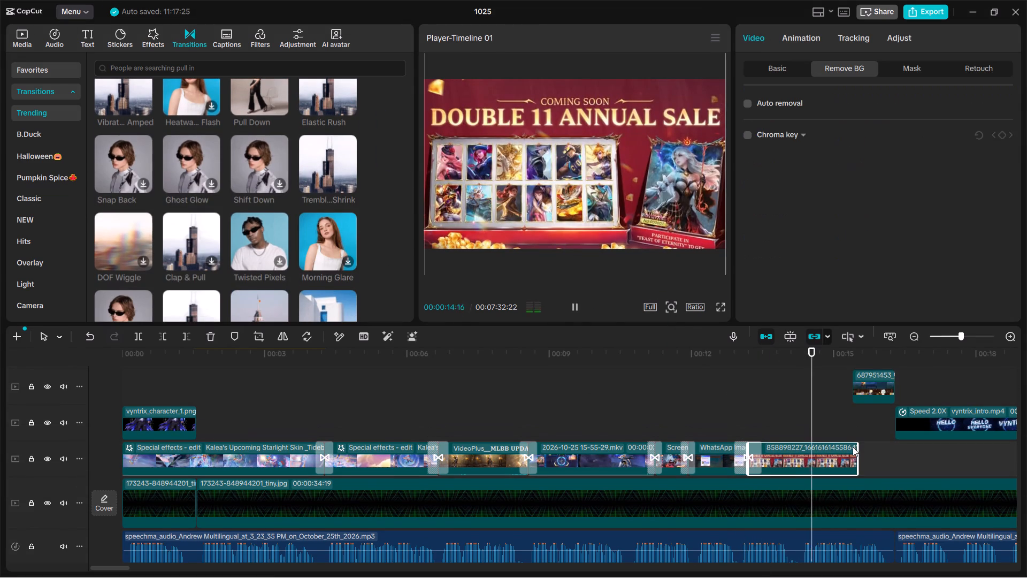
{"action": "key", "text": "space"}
{"action": "left_click_drag", "start_coordinate": [855, 455], "coordinate": [822, 462]}
{"action": "left_click", "coordinate": [823, 461]}
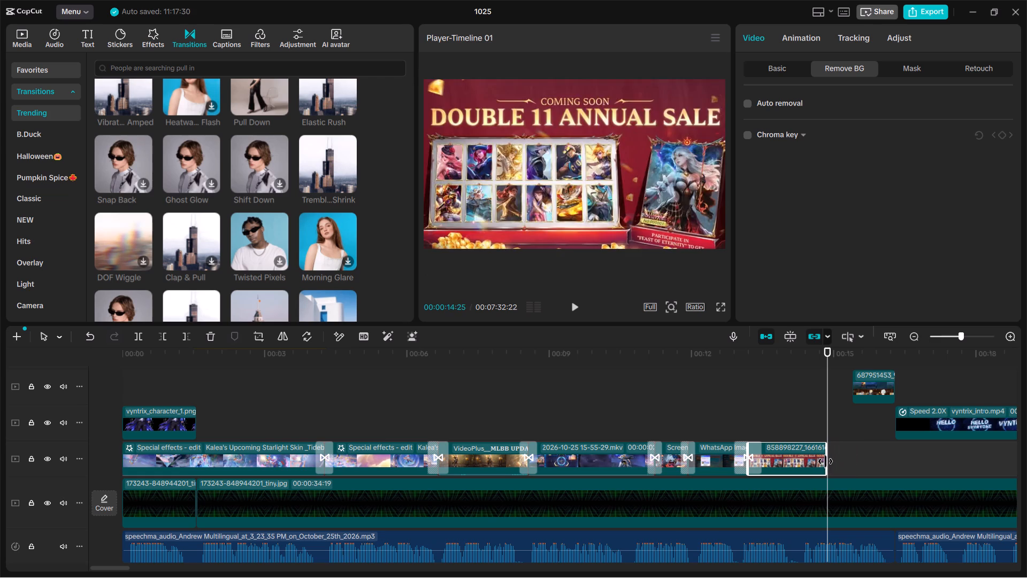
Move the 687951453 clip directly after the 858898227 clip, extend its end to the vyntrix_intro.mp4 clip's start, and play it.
{"action": "left_click_drag", "start_coordinate": [880, 371], "coordinate": [853, 453]}
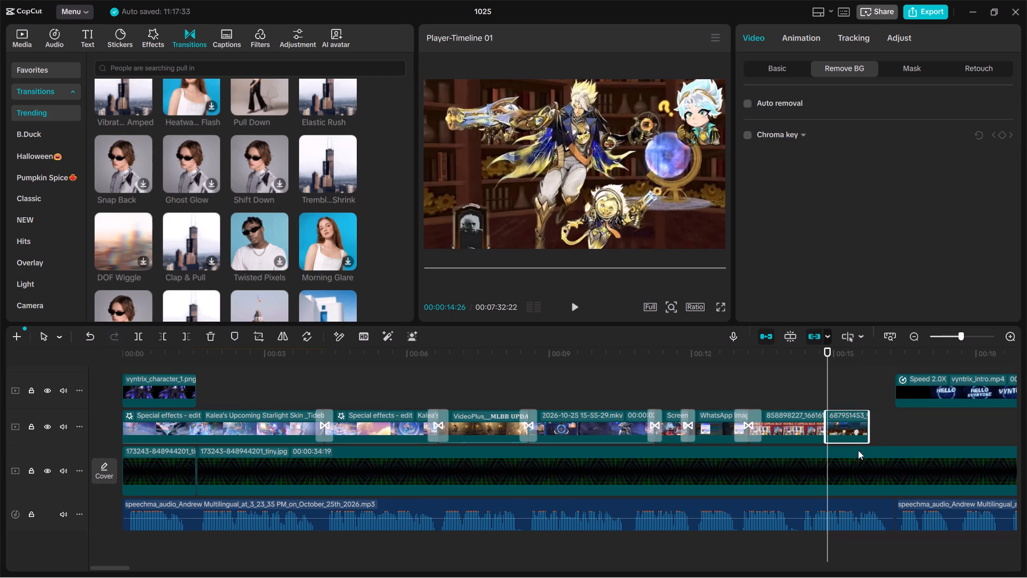
{"action": "left_click_drag", "start_coordinate": [868, 431], "coordinate": [896, 441]}
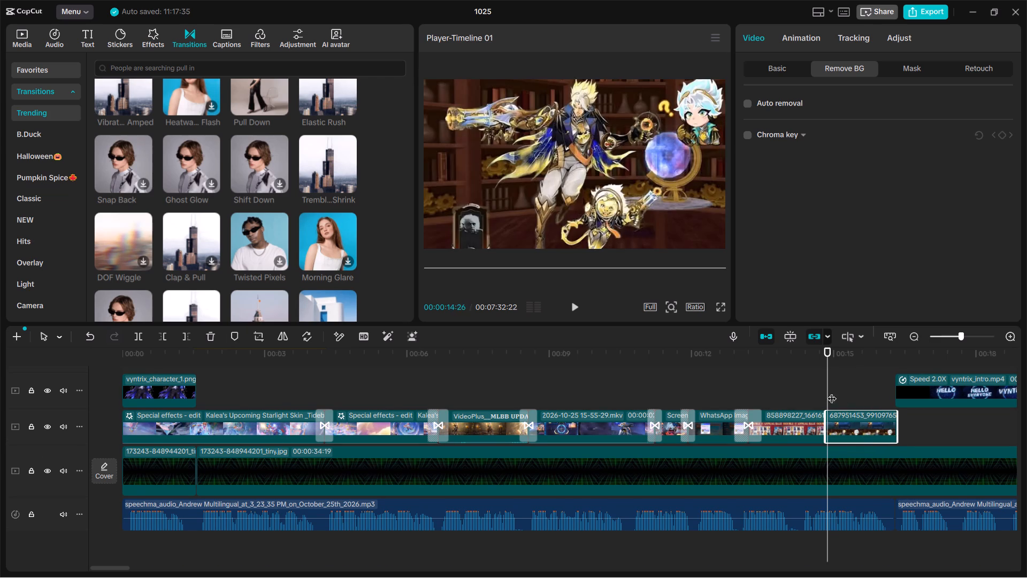
{"action": "left_click", "coordinate": [808, 383]}
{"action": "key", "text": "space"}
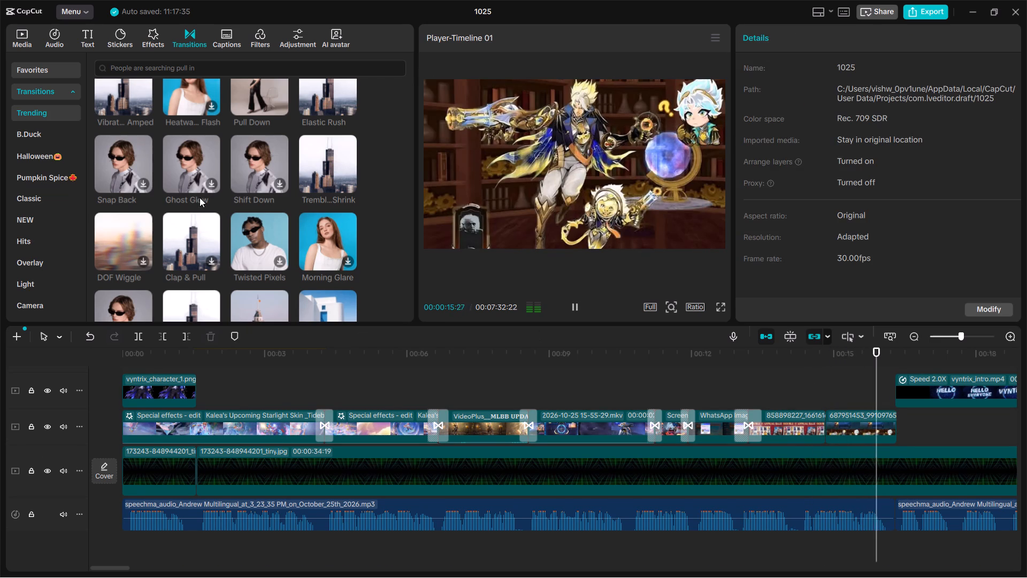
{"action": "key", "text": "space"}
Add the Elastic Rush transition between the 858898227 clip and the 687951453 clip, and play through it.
{"action": "left_click_drag", "start_coordinate": [340, 160], "coordinate": [267, 186]}
{"action": "left_click_drag", "start_coordinate": [321, 102], "coordinate": [577, 245]}
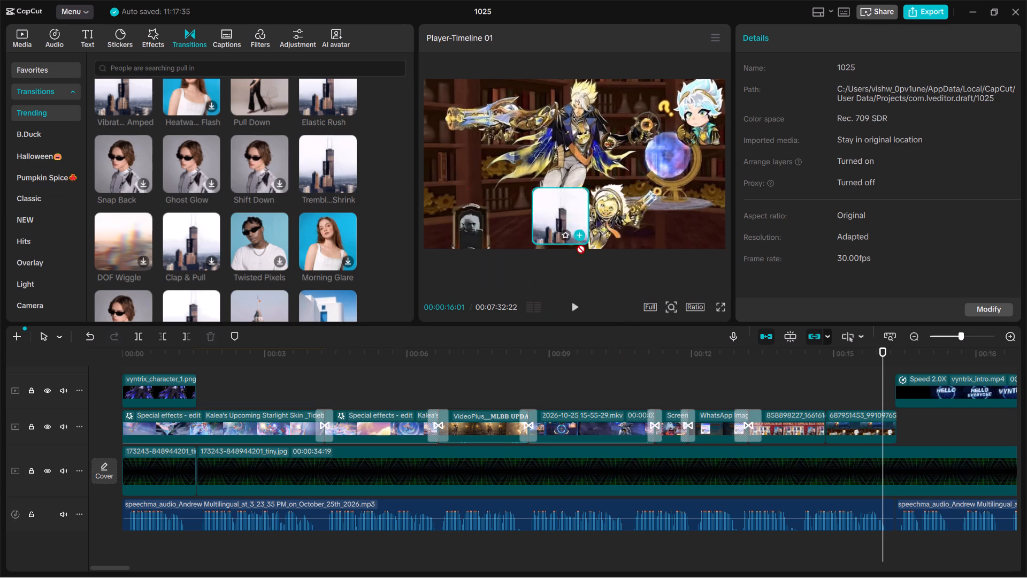
{"action": "left_click_drag", "start_coordinate": [577, 245], "coordinate": [814, 430]}
{"action": "left_click", "coordinate": [808, 426]}
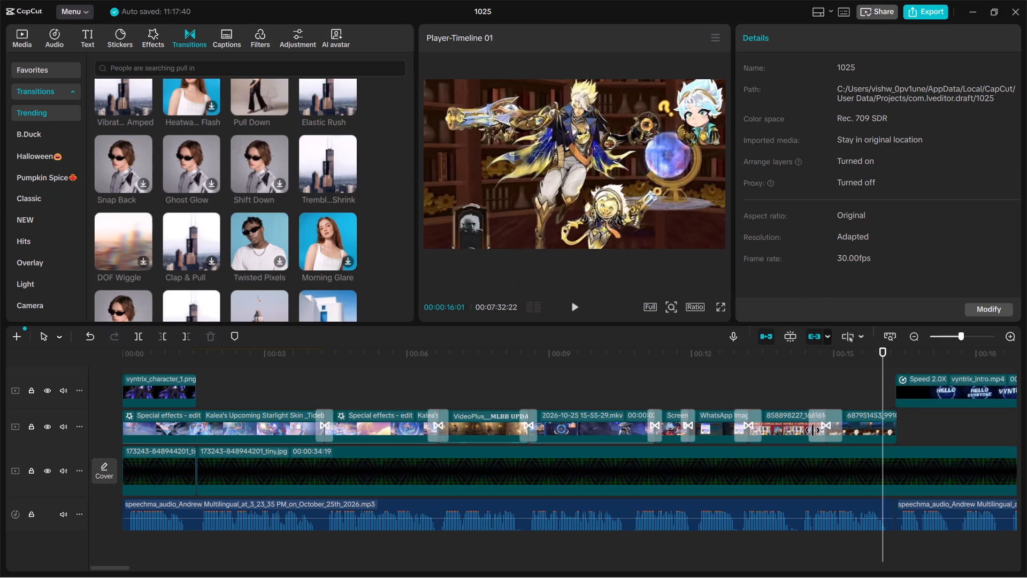
{"action": "left_click", "coordinate": [755, 384]}
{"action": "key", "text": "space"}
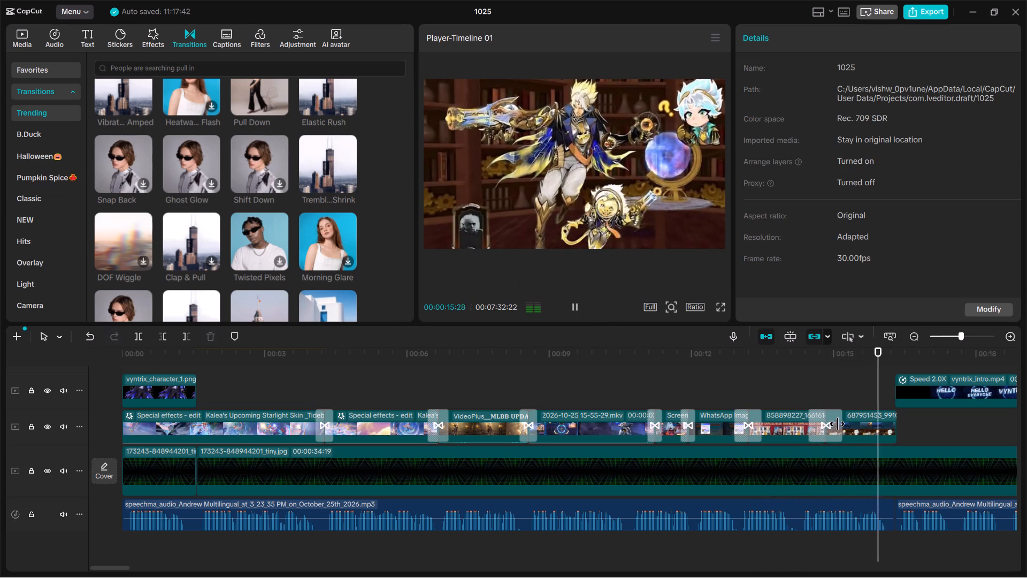
Play the video from the start to review the opening sequence with its transitions.
{"action": "double_click", "coordinate": [910, 336]}
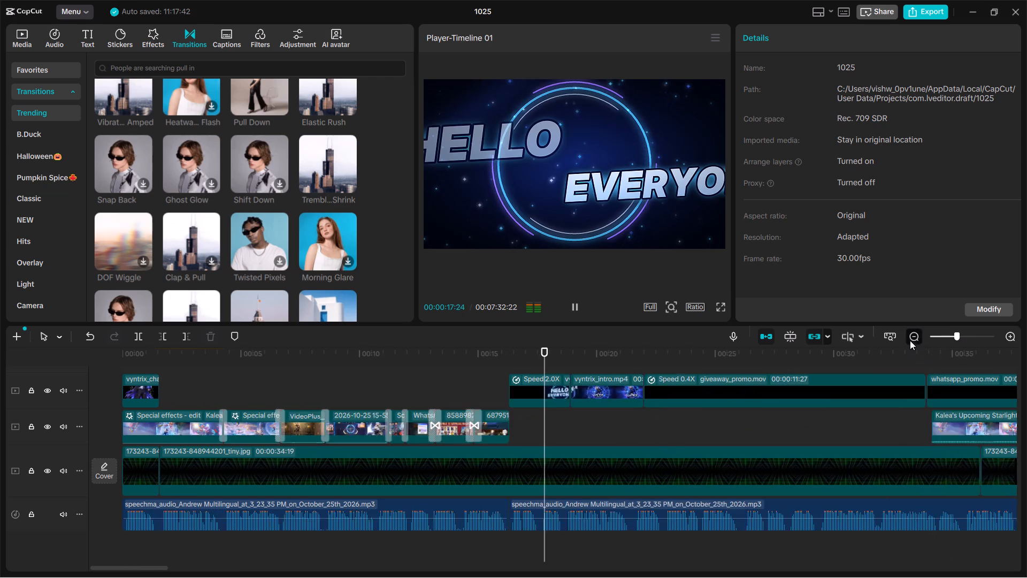
{"action": "left_click", "coordinate": [325, 435]}
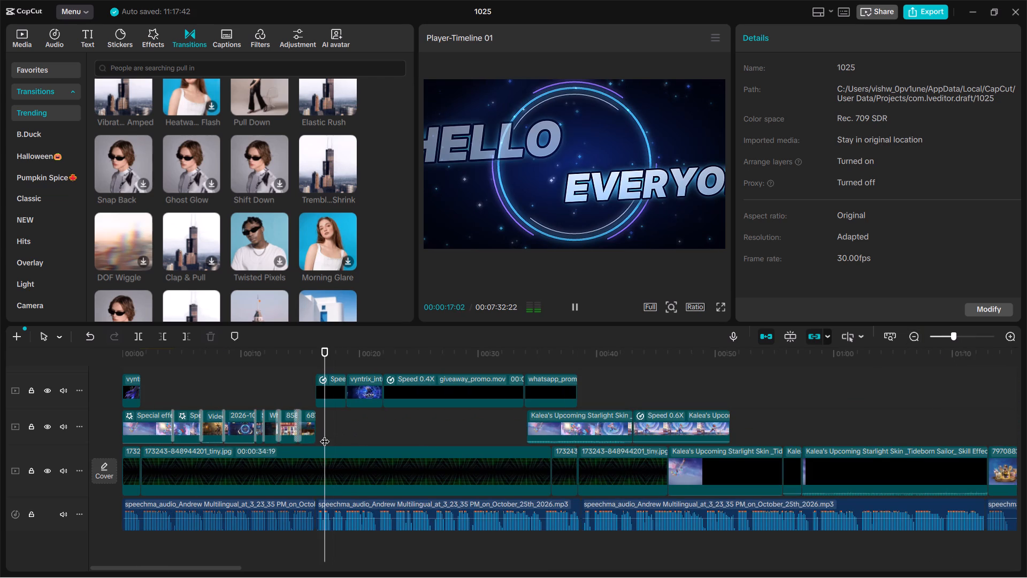
{"action": "left_click_drag", "start_coordinate": [324, 429], "coordinate": [0, 451]}
{"action": "key", "text": "space"}
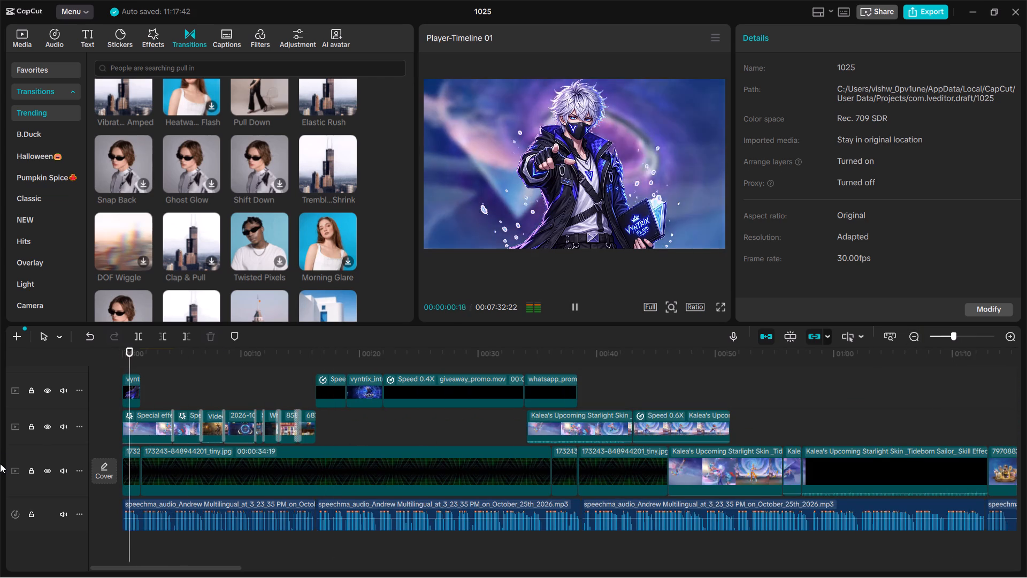
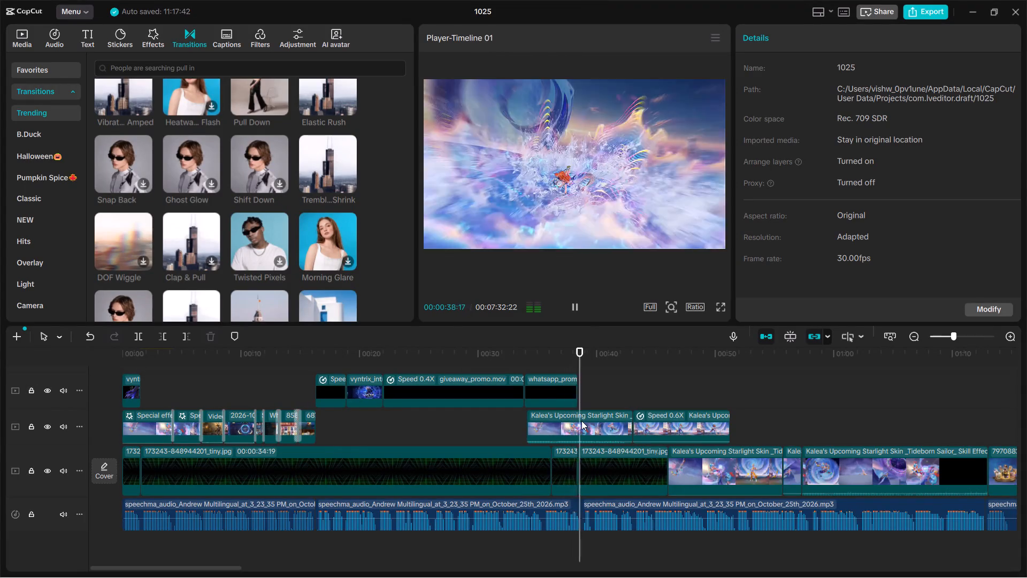
Move the two Kalea Starlight Skin clips on the second track together so they start right after the whatsapp_promo clip ends.
{"action": "left_click", "coordinate": [555, 417]}
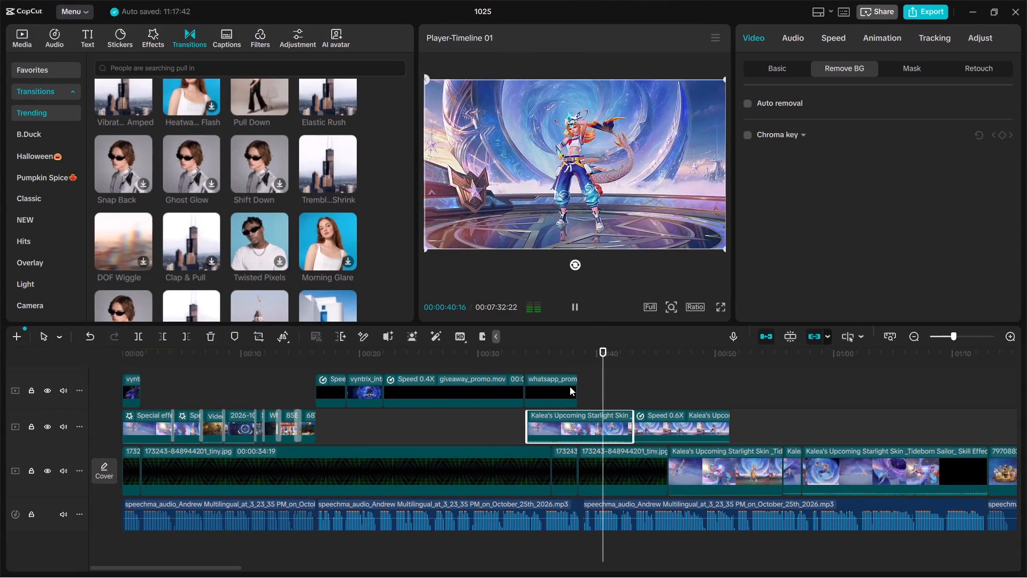
{"action": "left_click", "coordinate": [581, 371]}
{"action": "left_click", "coordinate": [572, 361]}
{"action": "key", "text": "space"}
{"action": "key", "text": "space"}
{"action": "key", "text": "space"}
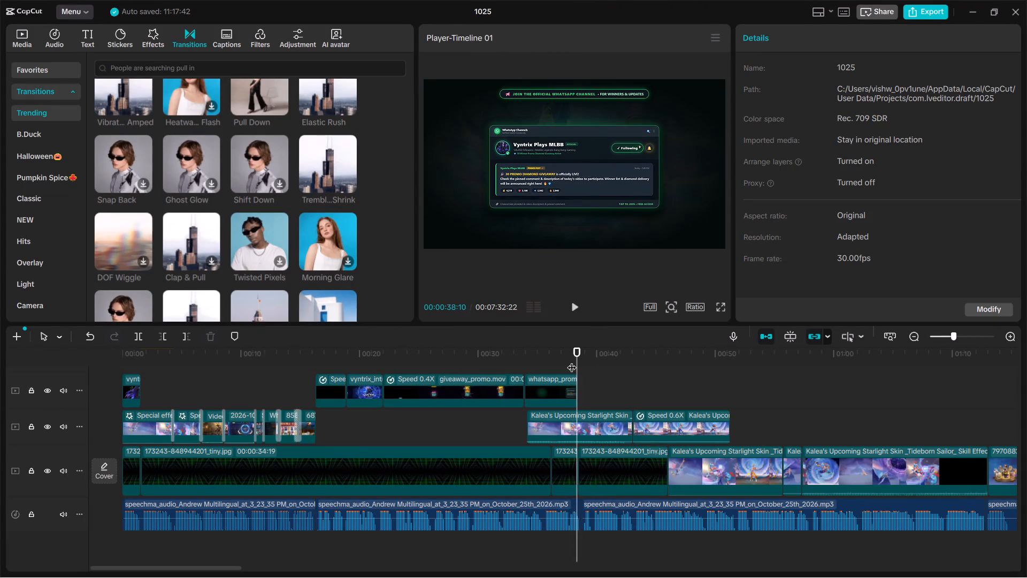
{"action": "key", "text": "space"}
{"action": "left_click", "coordinate": [580, 374]}
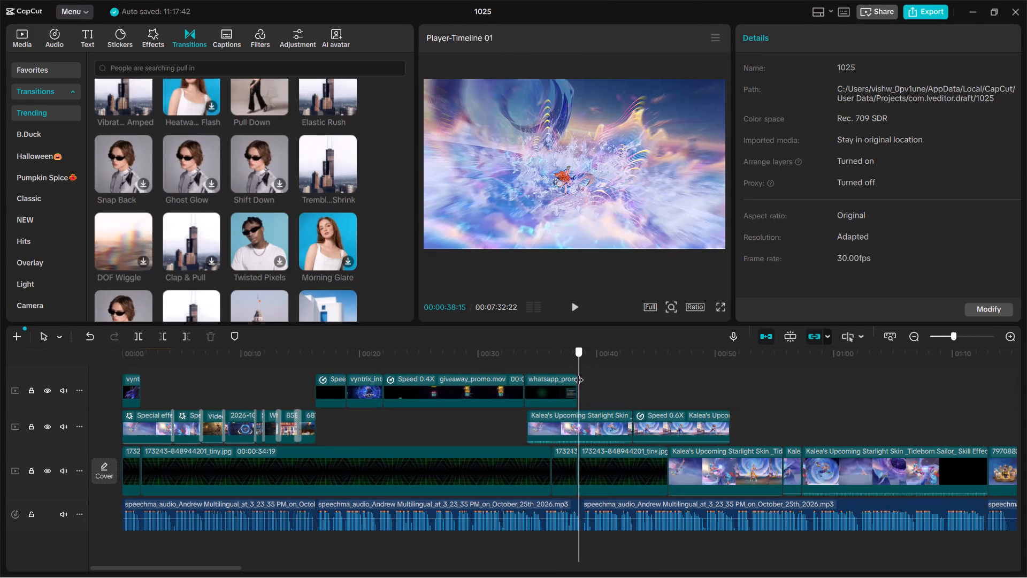
{"action": "left_click_drag", "start_coordinate": [620, 392], "coordinate": [670, 422]}
{"action": "left_click_drag", "start_coordinate": [670, 422], "coordinate": [755, 427]}
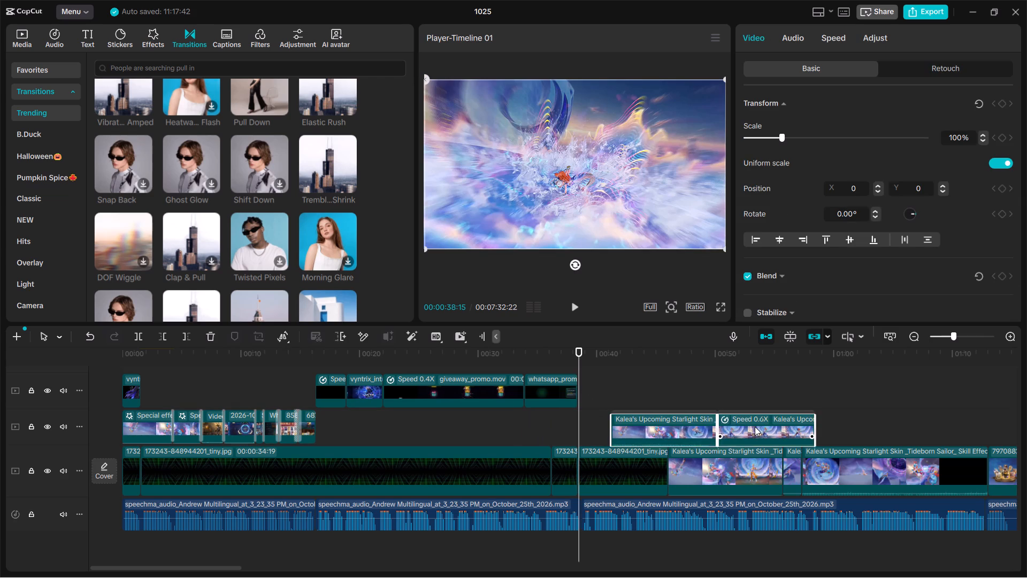
{"action": "left_click_drag", "start_coordinate": [755, 427], "coordinate": [724, 422]}
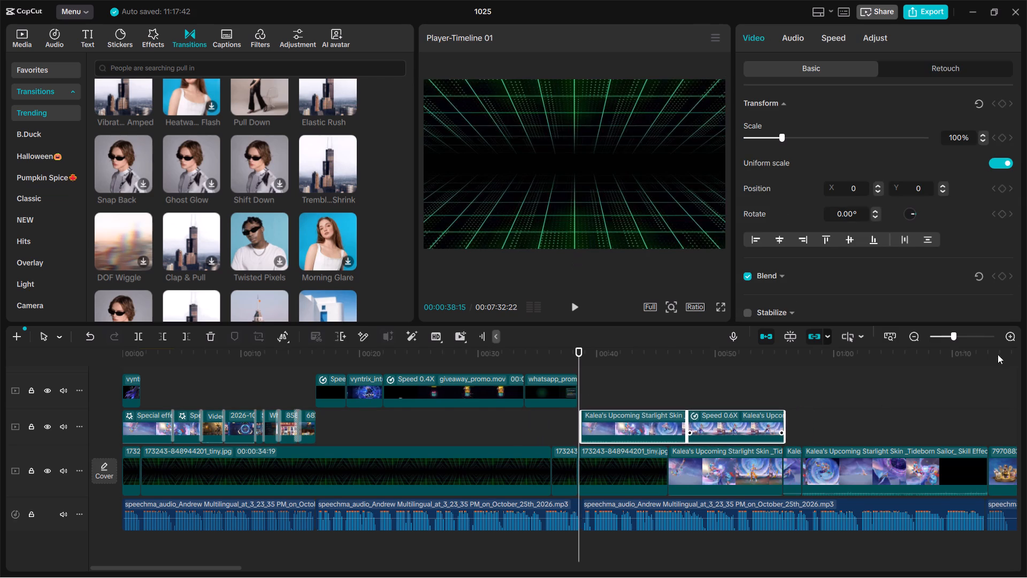
Extend the end of the whatsapp_promo clip to the start of the first moved Kalea clip, for a duration of 00:00:04:23.
{"action": "double_click", "coordinate": [1006, 340]}
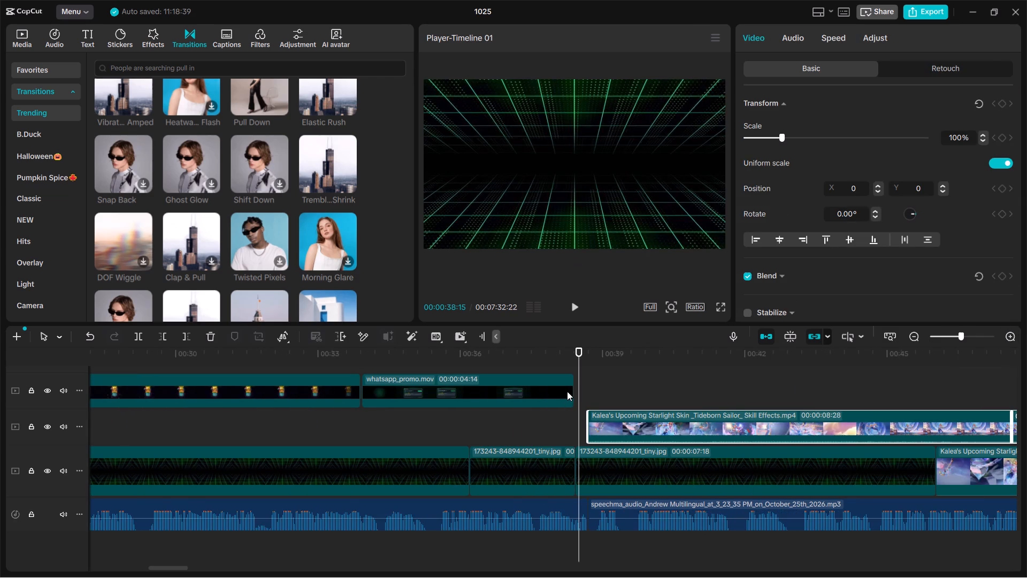
{"action": "left_click", "coordinate": [567, 391]}
{"action": "left_click_drag", "start_coordinate": [576, 393], "coordinate": [586, 398]}
{"action": "left_click", "coordinate": [554, 429]}
Play from the end of the whatsapp_promo clip through the Kalea skin clips to review the sequence against the voiceover.
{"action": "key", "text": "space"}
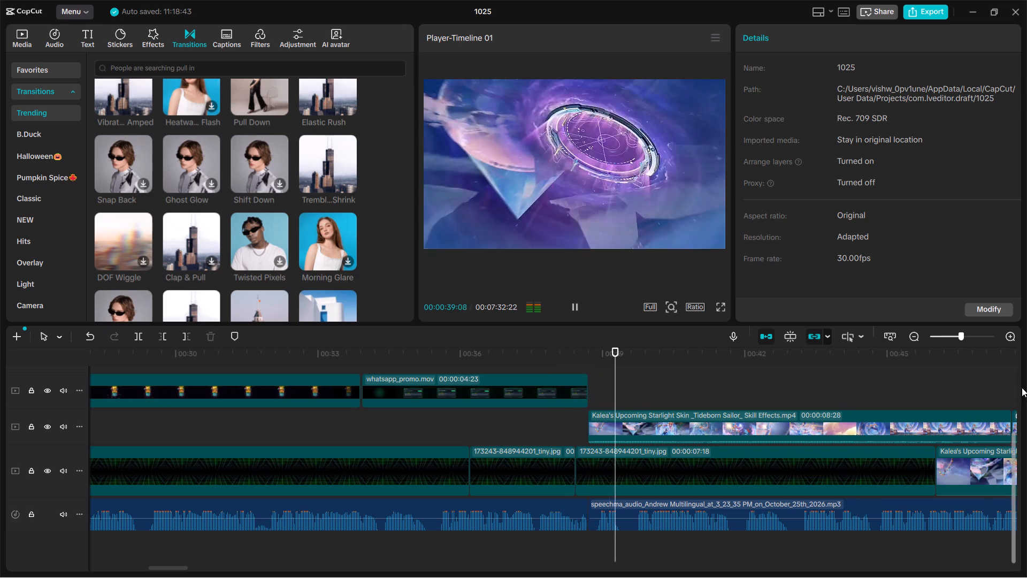
{"action": "double_click", "coordinate": [917, 339]}
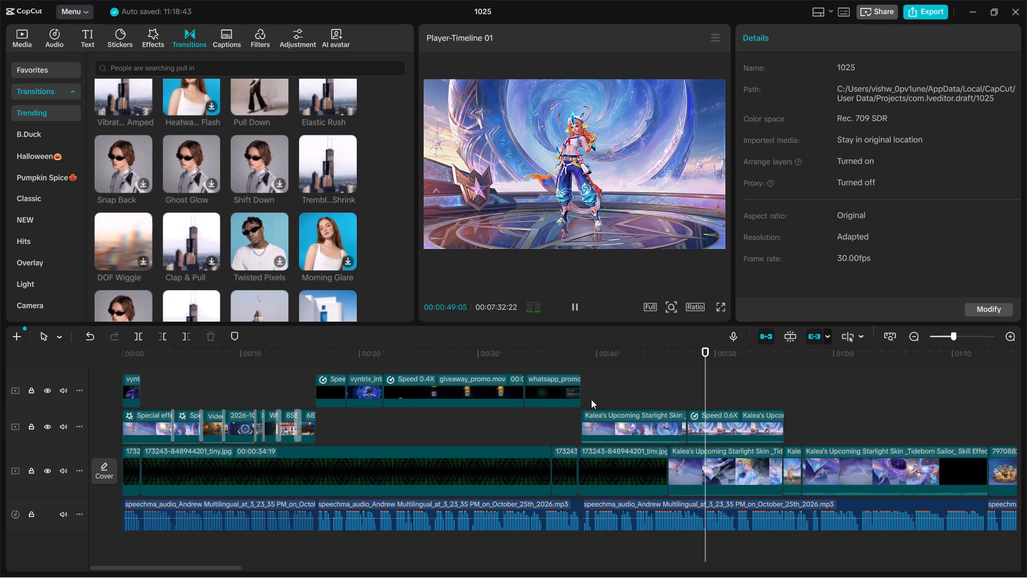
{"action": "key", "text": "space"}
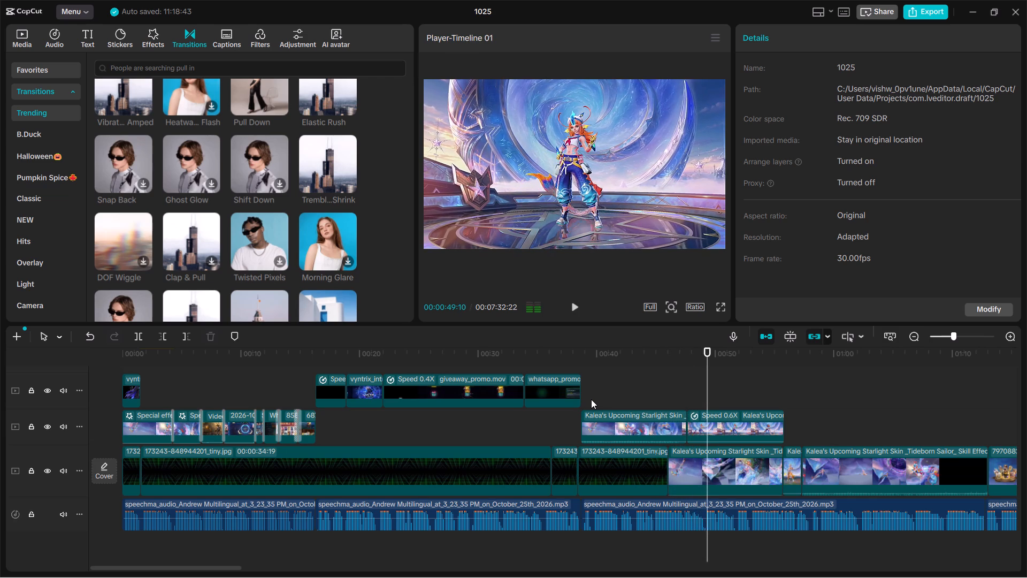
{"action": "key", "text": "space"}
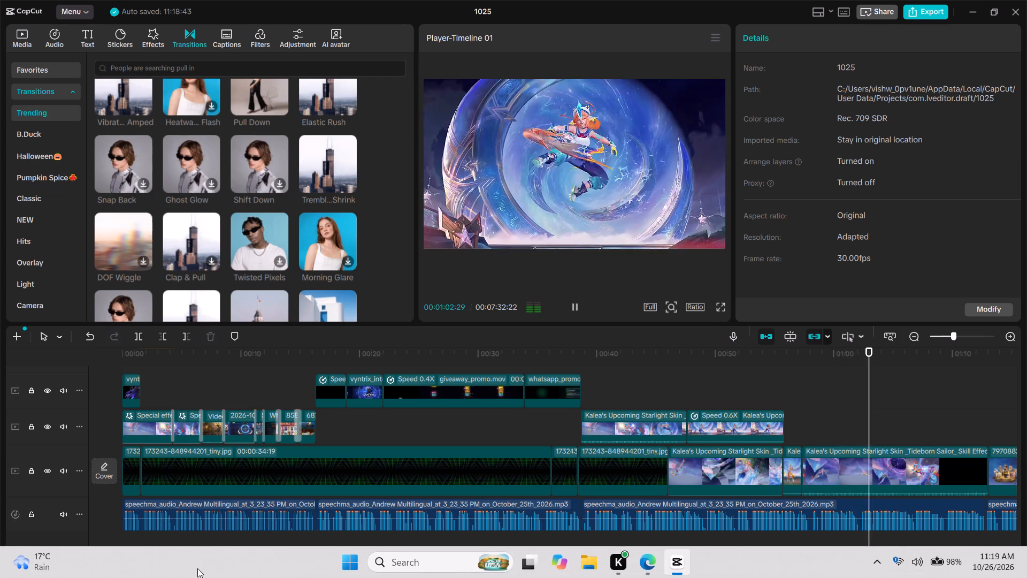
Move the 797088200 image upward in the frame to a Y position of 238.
{"action": "left_click_drag", "start_coordinate": [208, 565], "coordinate": [220, 566]}
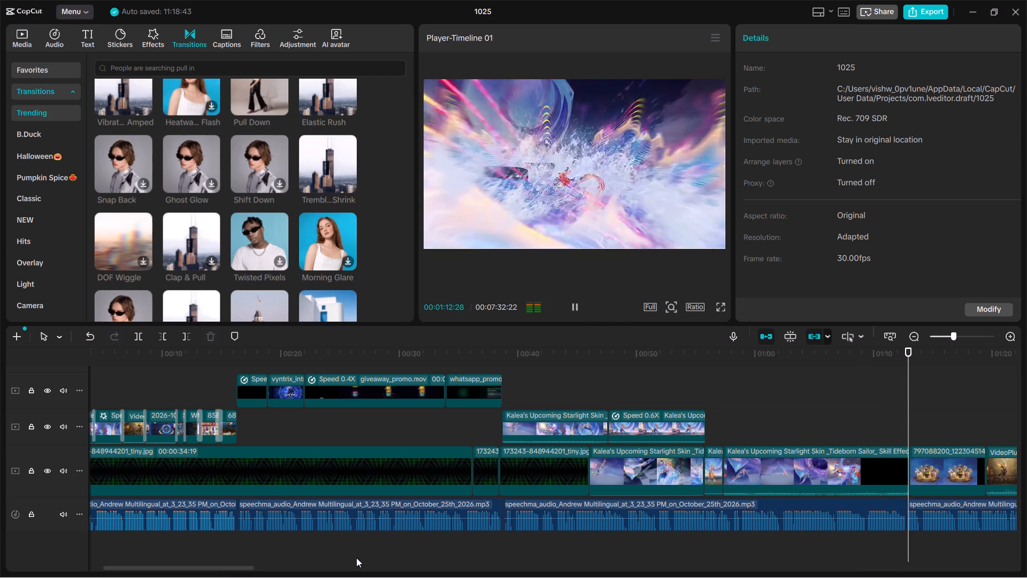
{"action": "key", "text": "space"}
{"action": "left_click", "coordinate": [921, 476]}
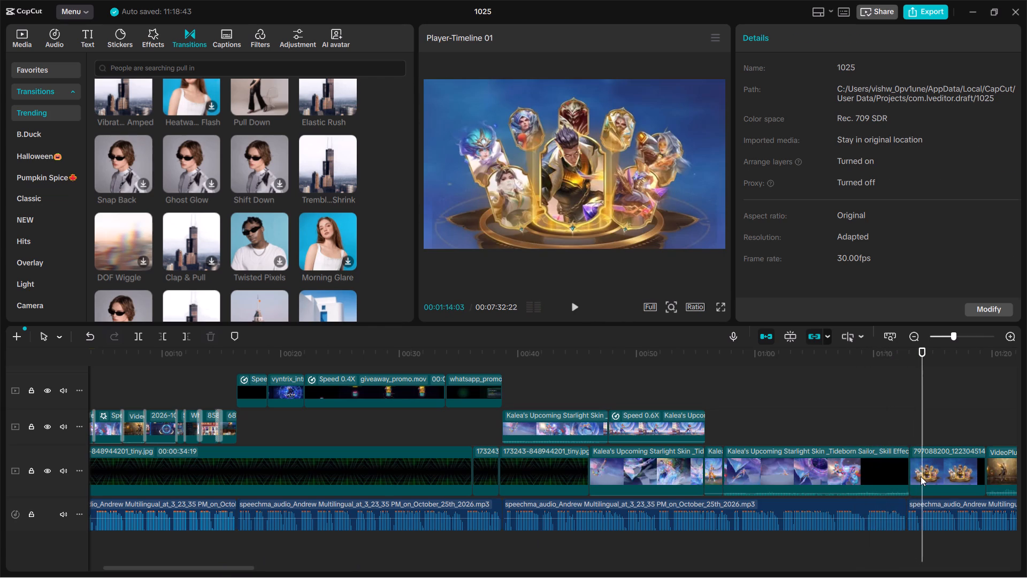
{"action": "left_click_drag", "start_coordinate": [676, 220], "coordinate": [675, 203]}
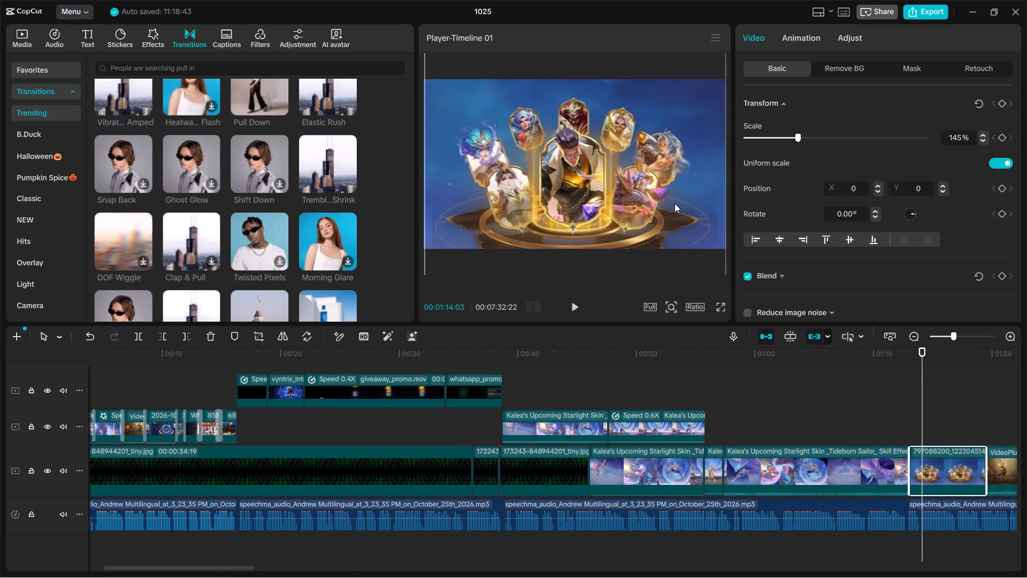
{"action": "left_click_drag", "start_coordinate": [675, 203], "coordinate": [673, 202]}
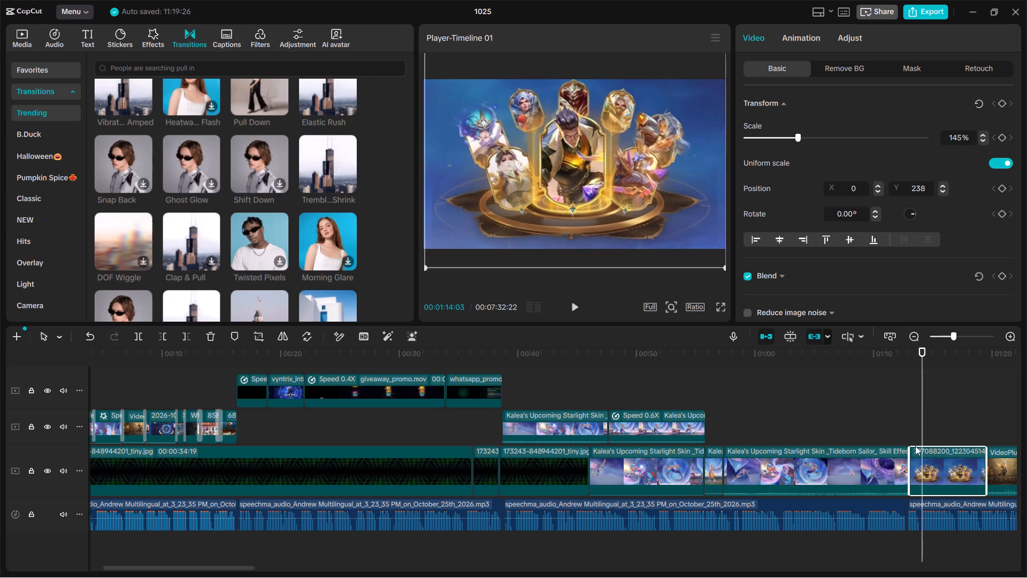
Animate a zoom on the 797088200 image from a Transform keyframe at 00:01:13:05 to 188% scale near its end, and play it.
{"action": "left_click", "coordinate": [1002, 332]}
{"action": "left_click_drag", "start_coordinate": [922, 416], "coordinate": [905, 419]}
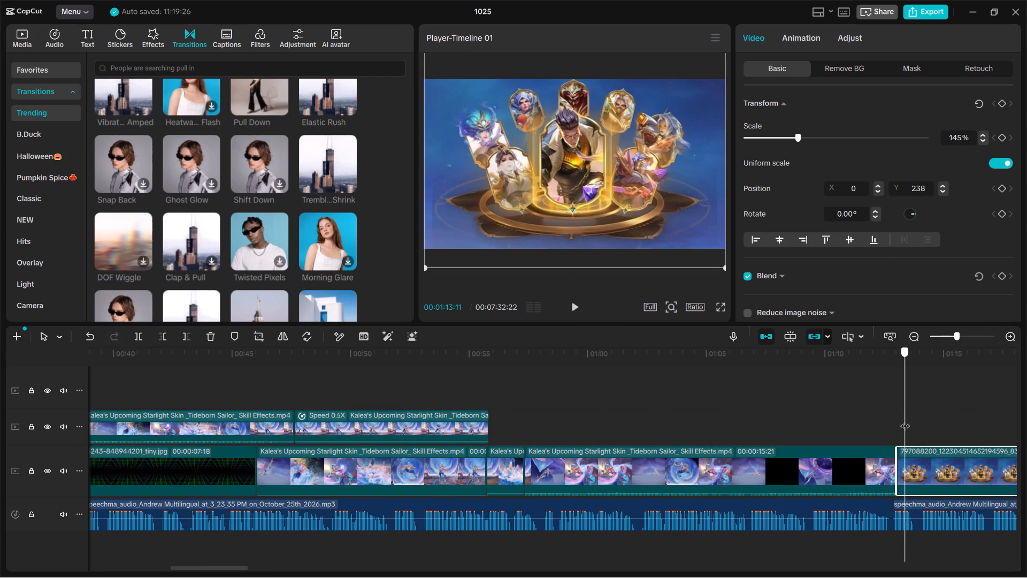
{"action": "left_click_drag", "start_coordinate": [905, 419], "coordinate": [900, 419]}
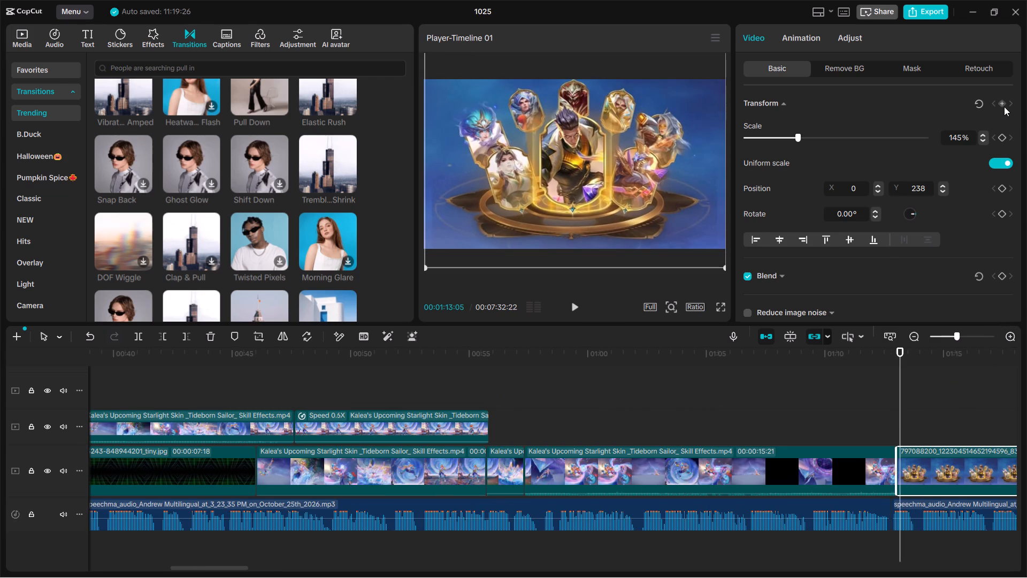
{"action": "left_click", "coordinate": [1004, 107]}
{"action": "left_click", "coordinate": [1006, 422]}
{"action": "left_click_drag", "start_coordinate": [1006, 422], "coordinate": [818, 421]}
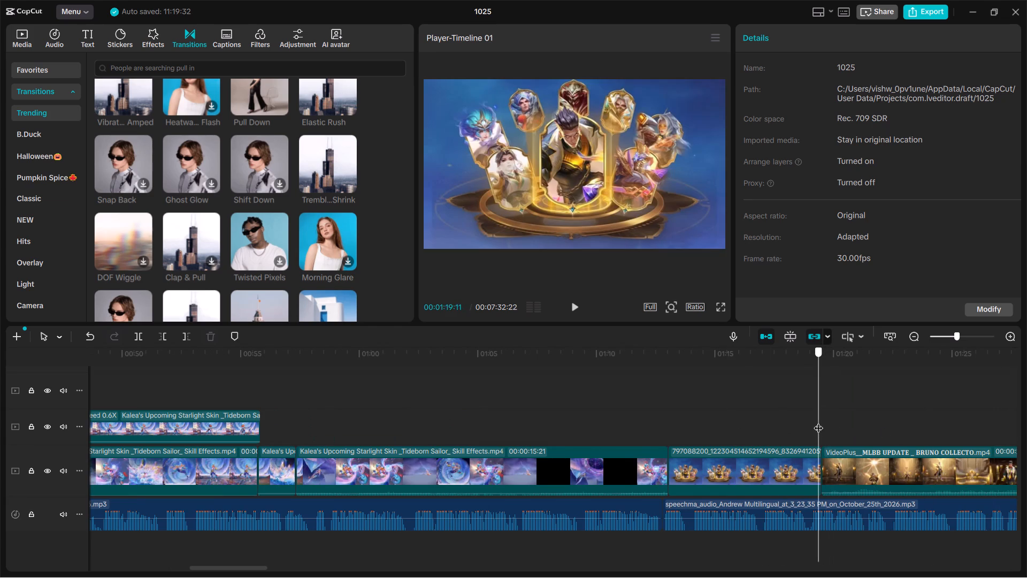
{"action": "left_click", "coordinate": [815, 449]}
{"action": "left_click_drag", "start_coordinate": [804, 139], "coordinate": [810, 142]}
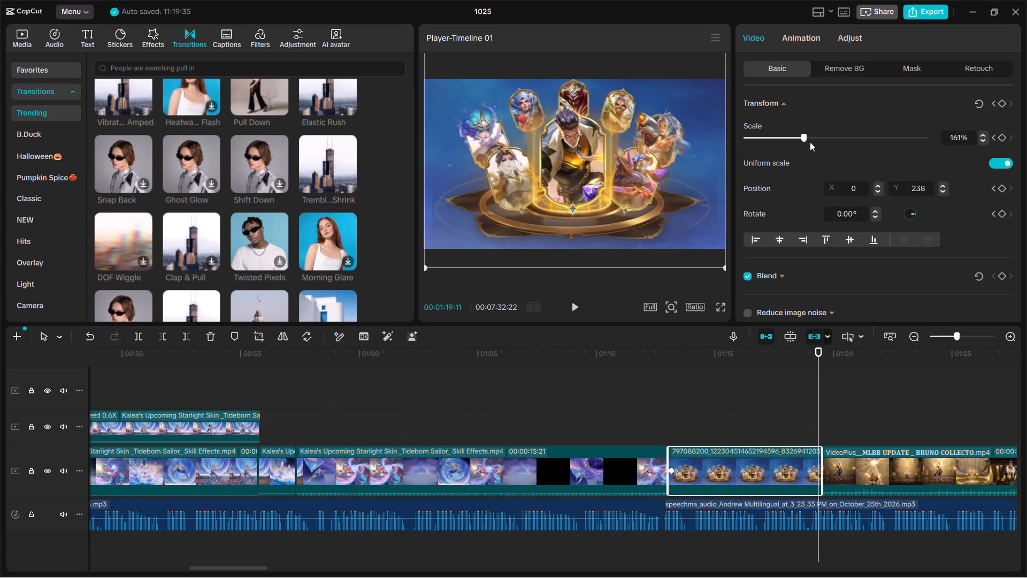
{"action": "left_click_drag", "start_coordinate": [810, 142], "coordinate": [814, 143]}
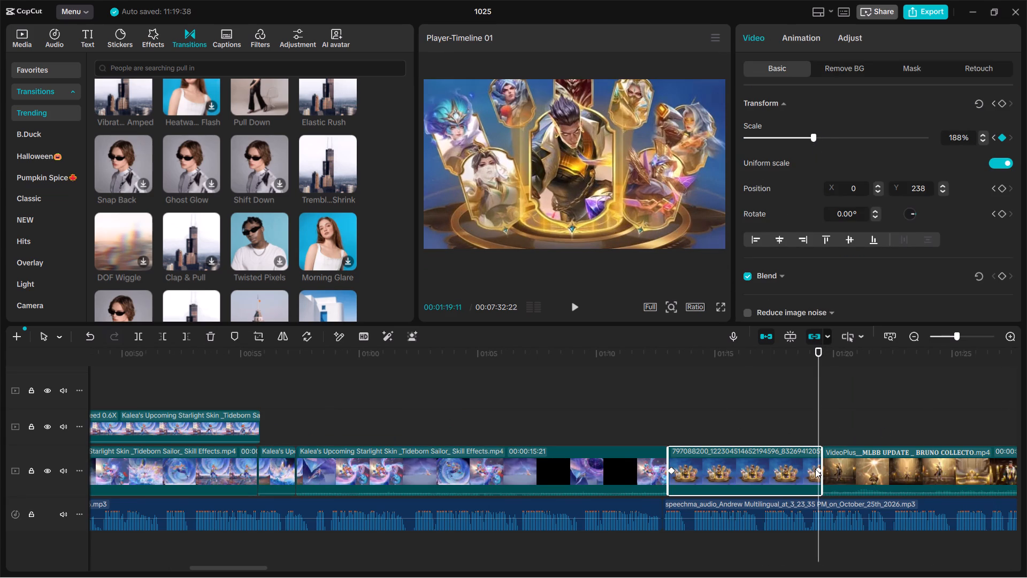
{"action": "left_click_drag", "start_coordinate": [816, 468], "coordinate": [824, 472]}
{"action": "left_click", "coordinate": [680, 422]}
{"action": "key", "text": "space"}
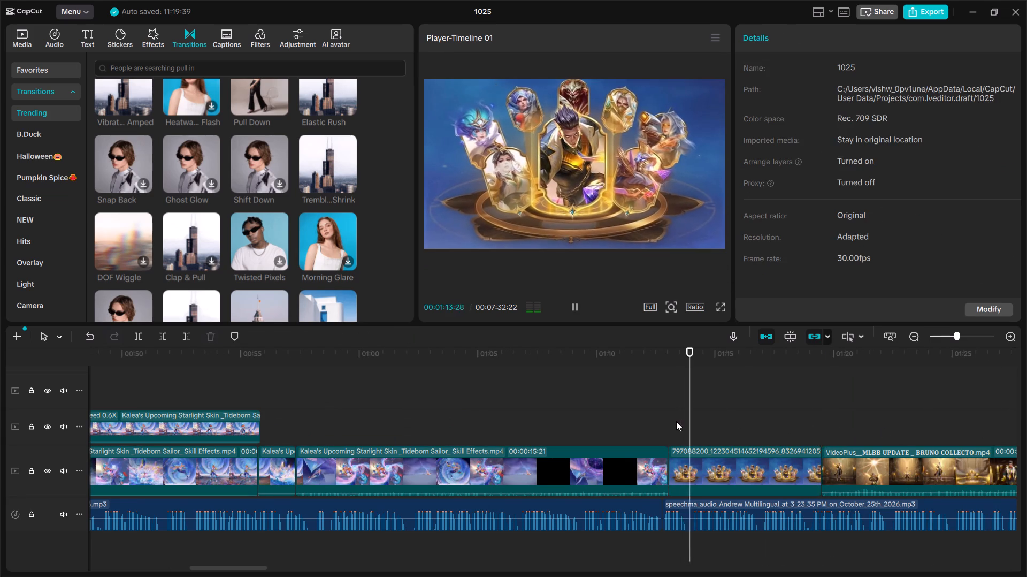
{"action": "left_click", "coordinate": [672, 421]}
{"action": "key", "text": "space"}
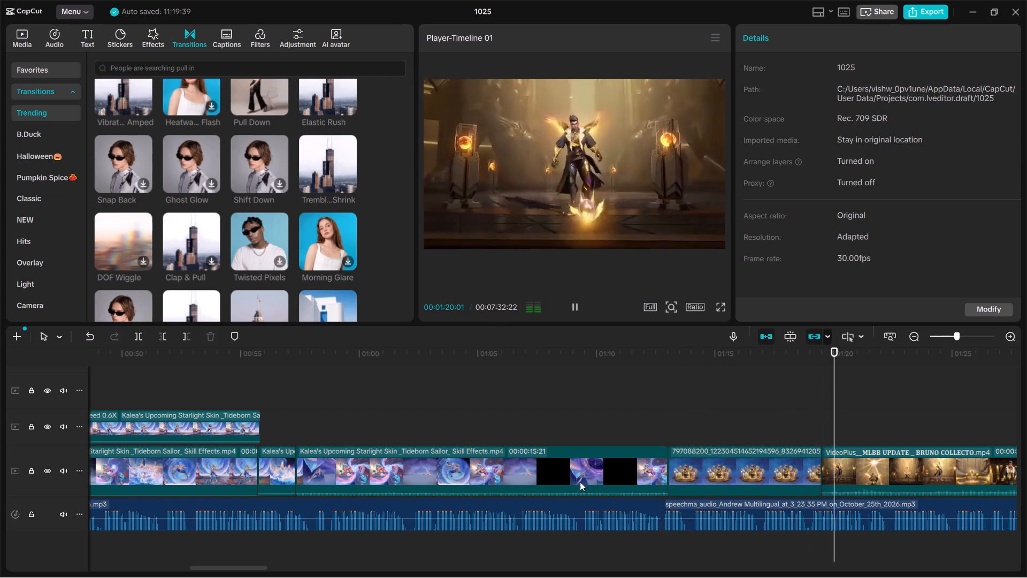
{"action": "key", "text": "space"}
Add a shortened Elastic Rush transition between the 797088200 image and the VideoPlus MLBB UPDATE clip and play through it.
{"action": "left_click_drag", "start_coordinate": [325, 172], "coordinate": [328, 179]}
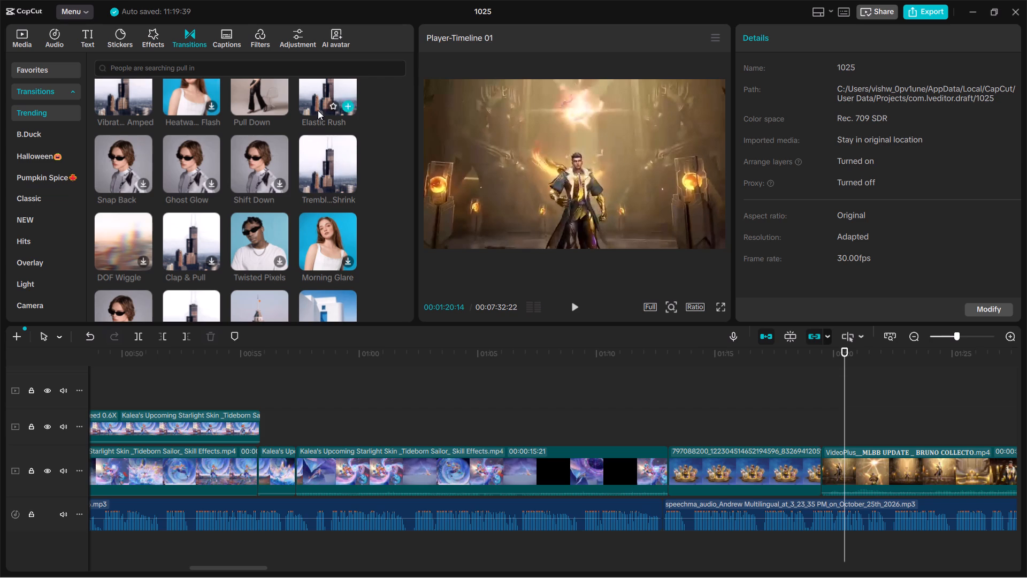
{"action": "left_click_drag", "start_coordinate": [318, 110], "coordinate": [803, 485]}
{"action": "left_click_drag", "start_coordinate": [842, 479], "coordinate": [823, 480]}
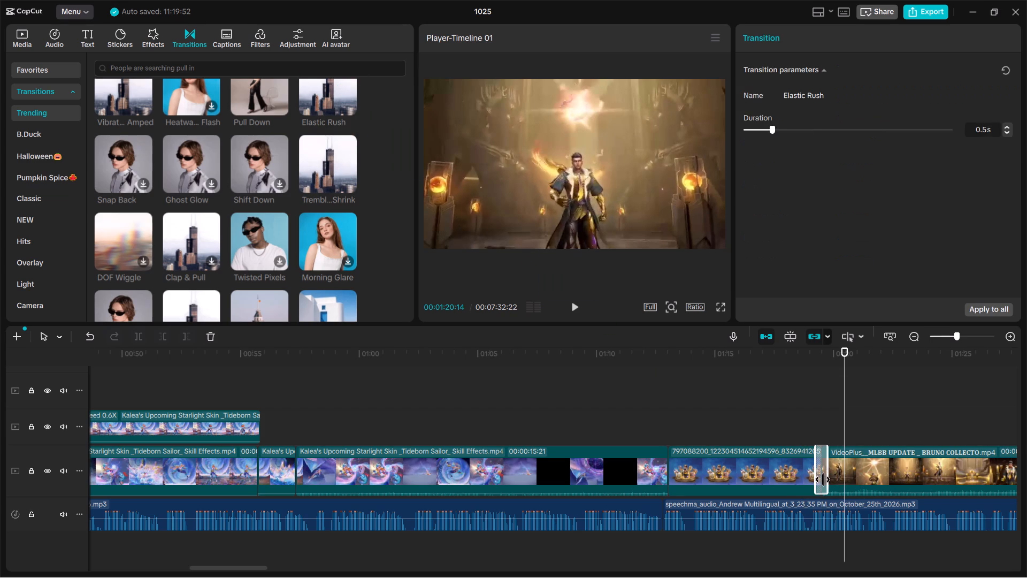
{"action": "left_click_drag", "start_coordinate": [823, 480], "coordinate": [823, 476]}
{"action": "left_click", "coordinate": [808, 424]}
{"action": "key", "text": "space"}
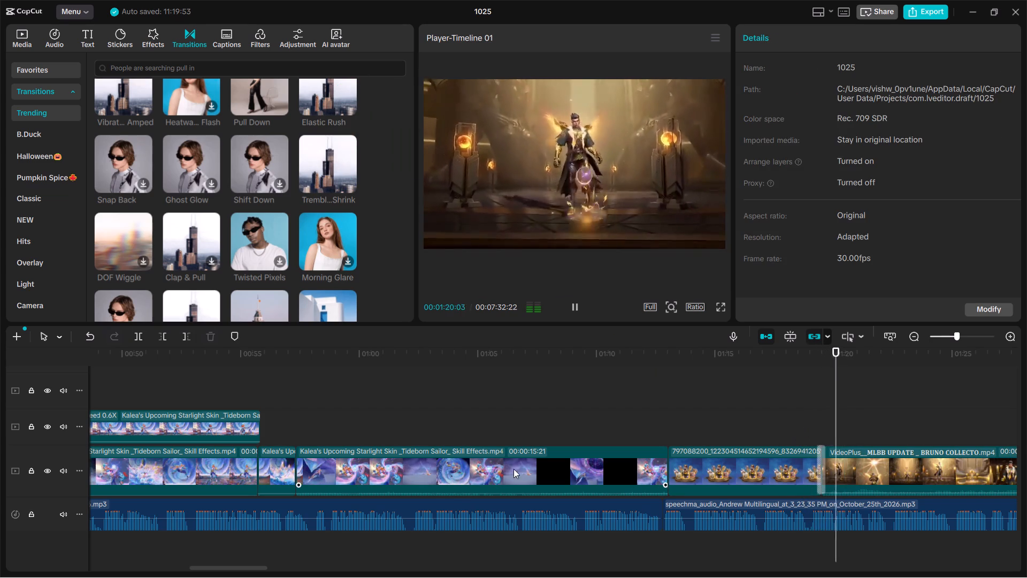
{"action": "left_click_drag", "start_coordinate": [249, 568], "coordinate": [264, 570]}
{"action": "key", "text": "space"}
{"action": "left_click", "coordinate": [723, 305]}
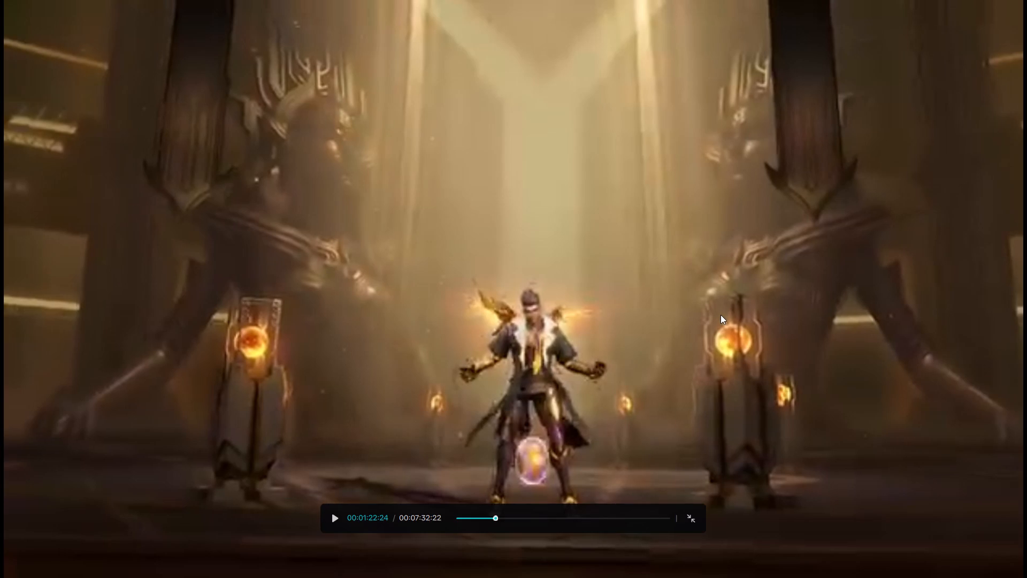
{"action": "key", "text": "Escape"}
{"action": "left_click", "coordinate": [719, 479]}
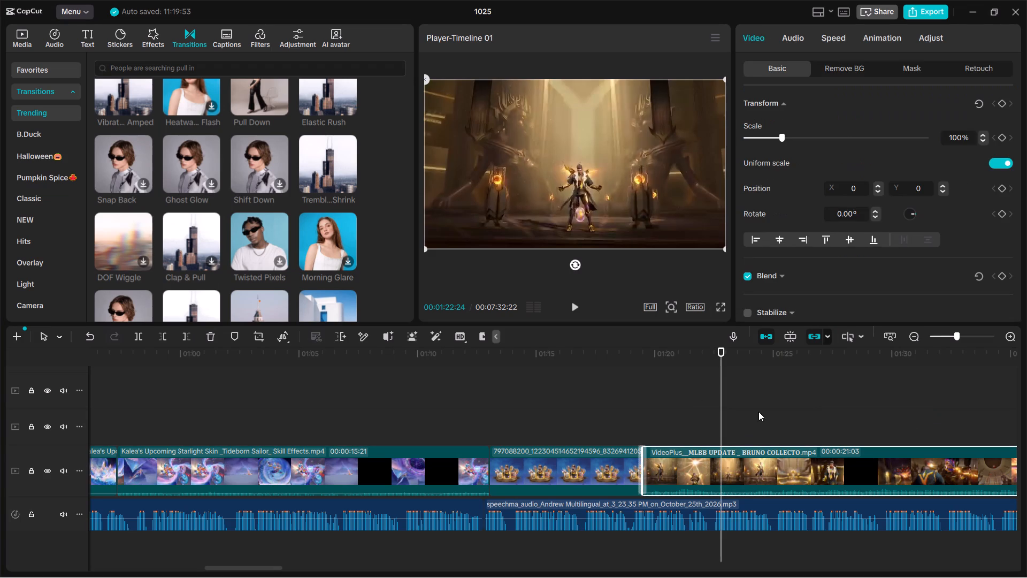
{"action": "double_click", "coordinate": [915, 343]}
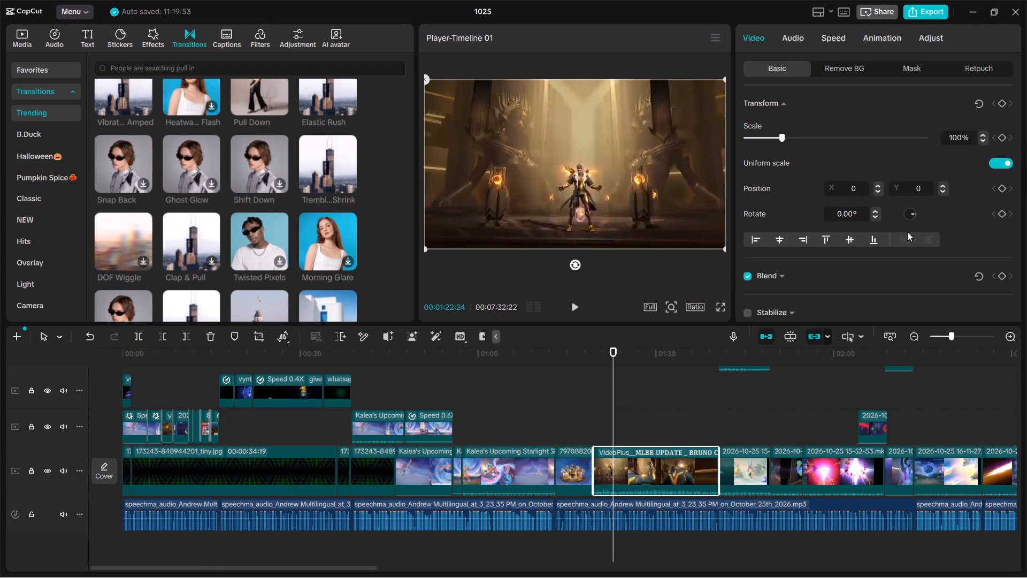
Switch to Microsoft Edge and open Facebook in a new tab.
{"action": "left_click", "coordinate": [969, 16]}
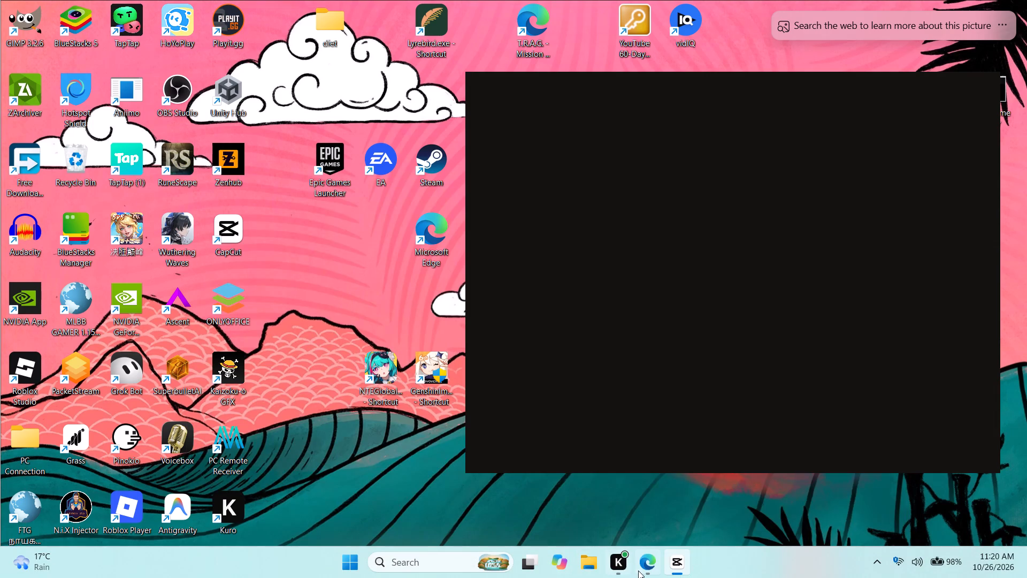
{"action": "left_click", "coordinate": [639, 571]}
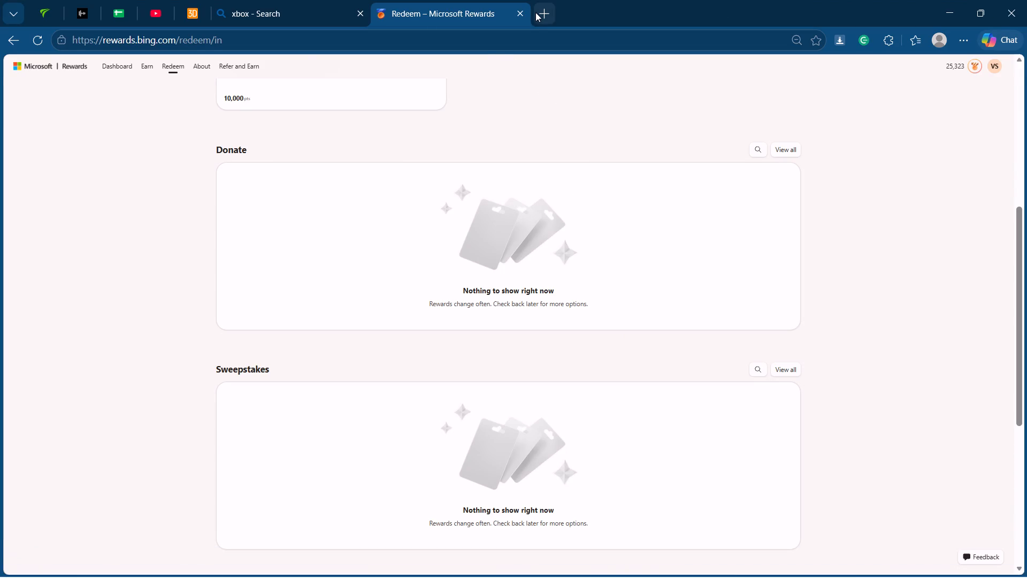
{"action": "left_click", "coordinate": [535, 12]}
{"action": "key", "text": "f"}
{"action": "left_click", "coordinate": [196, 71]}
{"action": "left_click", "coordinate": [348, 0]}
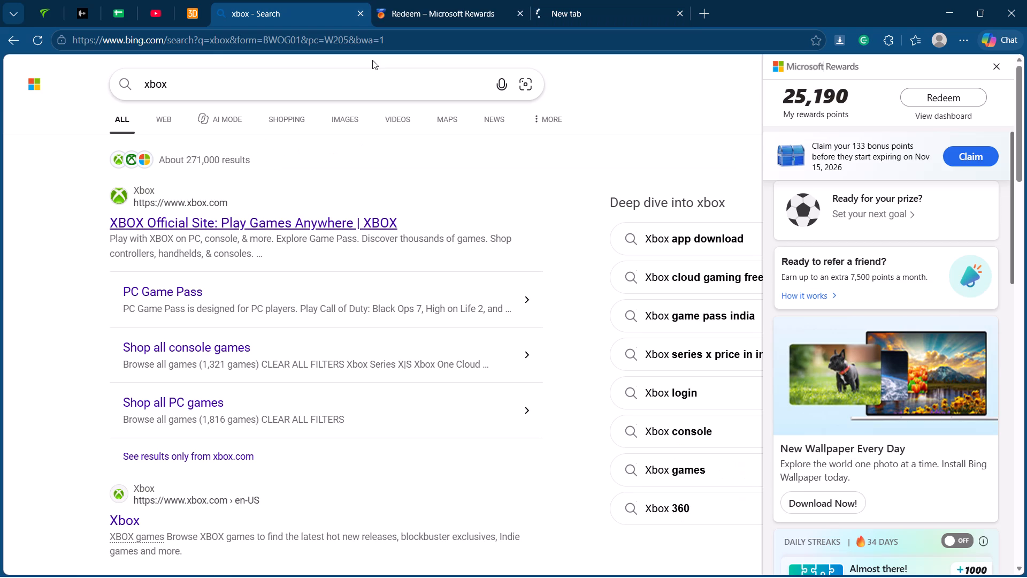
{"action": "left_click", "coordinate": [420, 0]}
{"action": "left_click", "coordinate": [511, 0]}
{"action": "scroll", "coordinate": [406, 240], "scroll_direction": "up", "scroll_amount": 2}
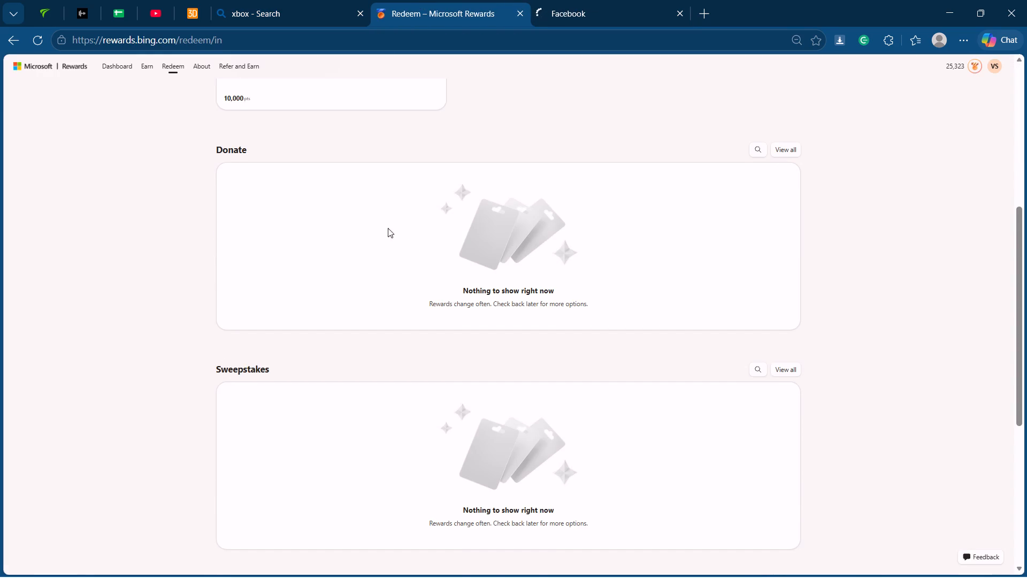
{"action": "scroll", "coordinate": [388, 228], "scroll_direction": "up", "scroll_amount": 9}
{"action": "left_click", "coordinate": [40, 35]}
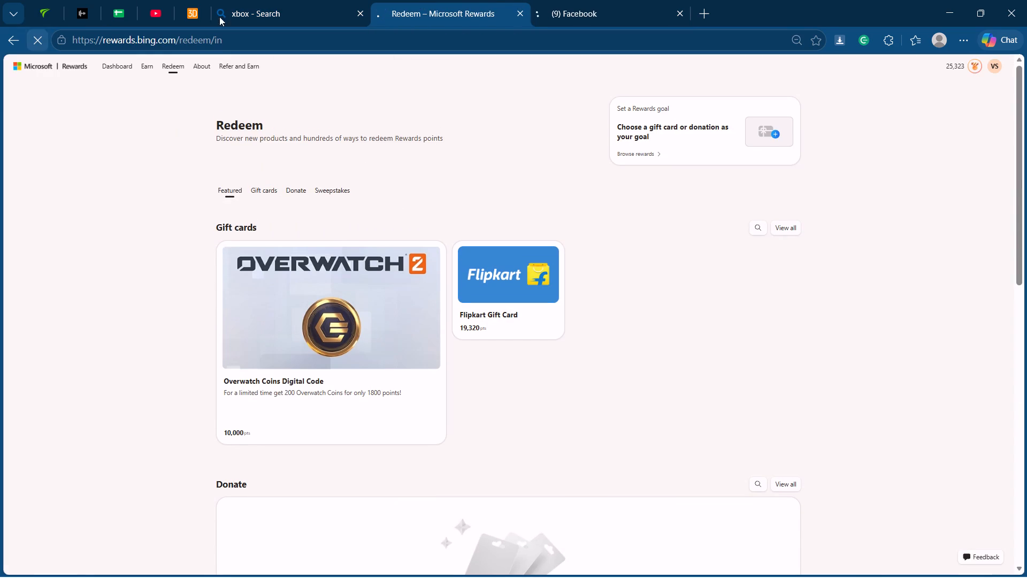
Browse the Facebook home feed and its Reels for Mobile Legends skin content.
{"action": "left_click", "coordinate": [583, 0]}
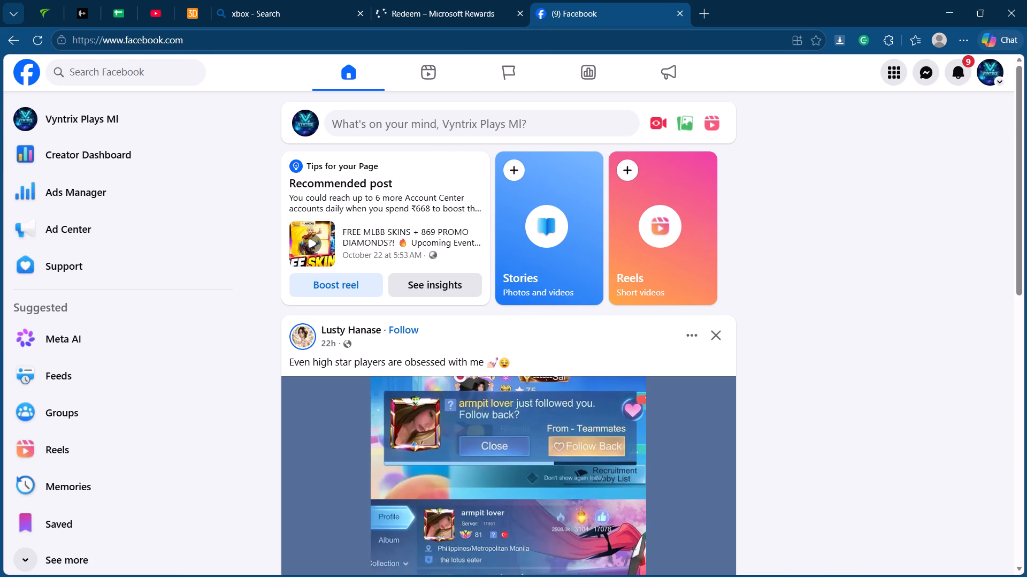
{"action": "scroll", "coordinate": [294, 198], "scroll_direction": "down", "scroll_amount": 1}
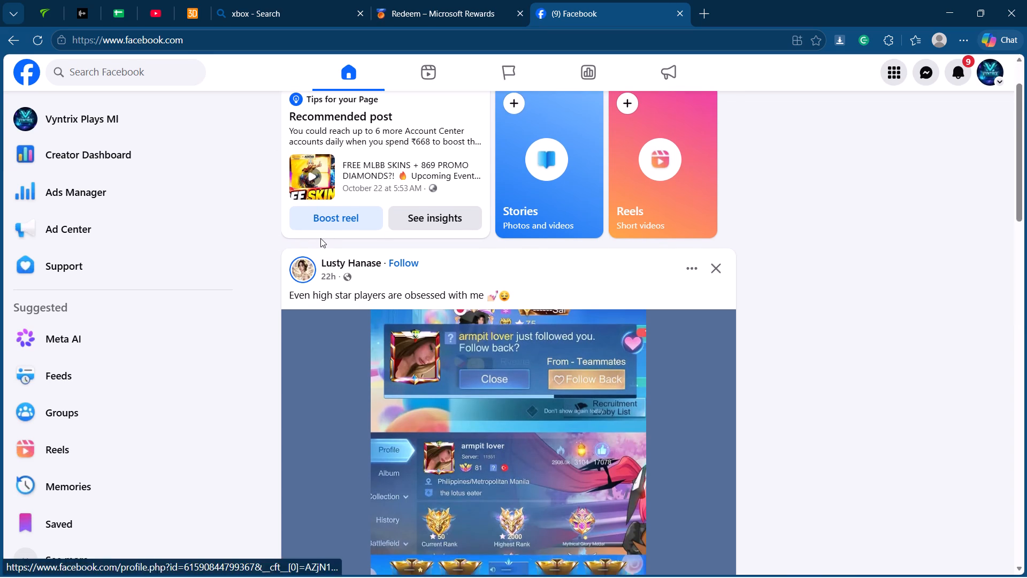
{"action": "scroll", "coordinate": [338, 269], "scroll_direction": "down", "scroll_amount": 3}
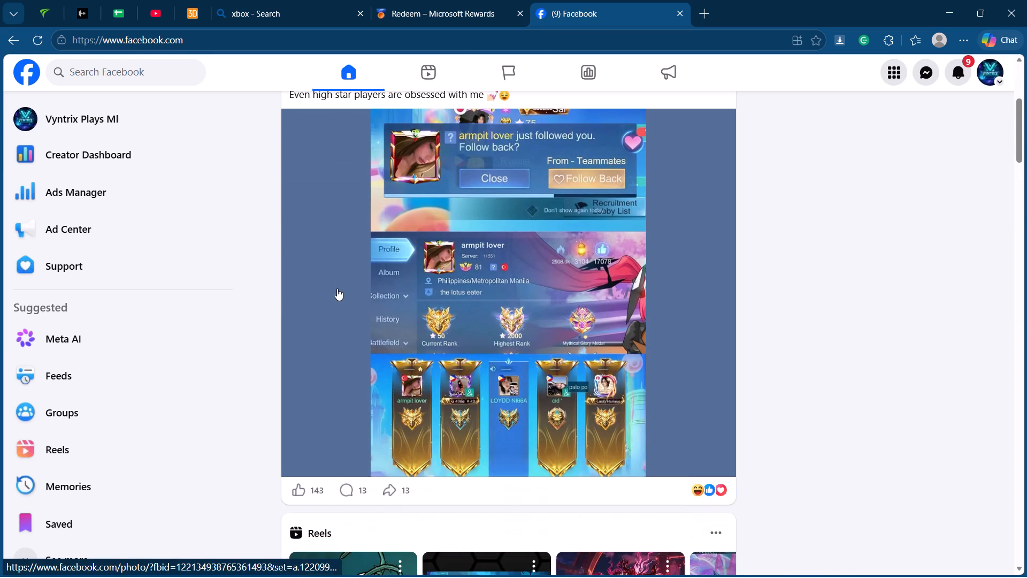
{"action": "scroll", "coordinate": [335, 283], "scroll_direction": "down", "scroll_amount": 1}
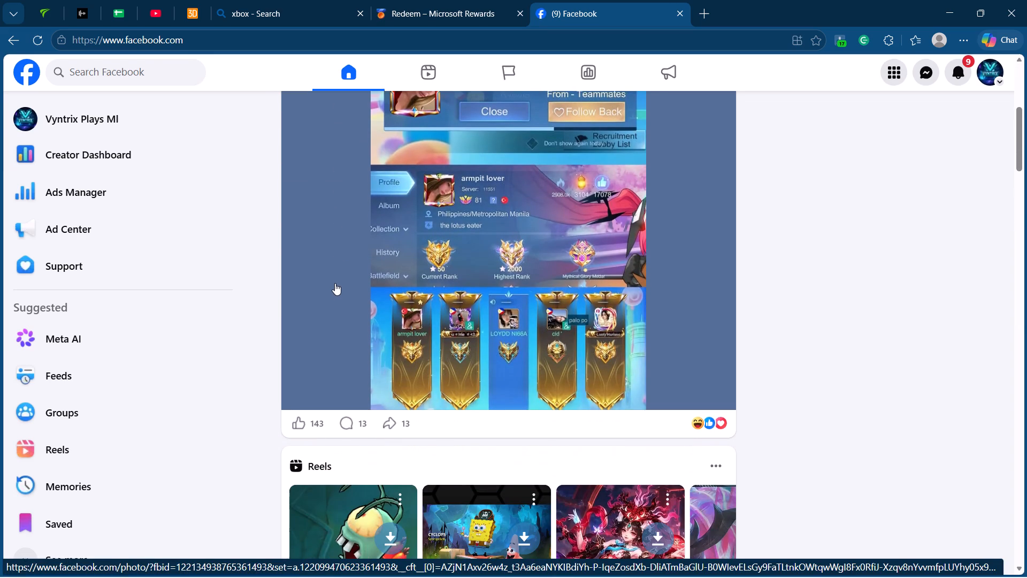
{"action": "scroll", "coordinate": [335, 283], "scroll_direction": "down", "scroll_amount": 2}
{"action": "scroll", "coordinate": [332, 283], "scroll_direction": "up", "scroll_amount": 6}
{"action": "scroll", "coordinate": [235, 188], "scroll_direction": "down", "scroll_amount": 14}
{"action": "scroll", "coordinate": [550, 318], "scroll_direction": "down", "scroll_amount": 1}
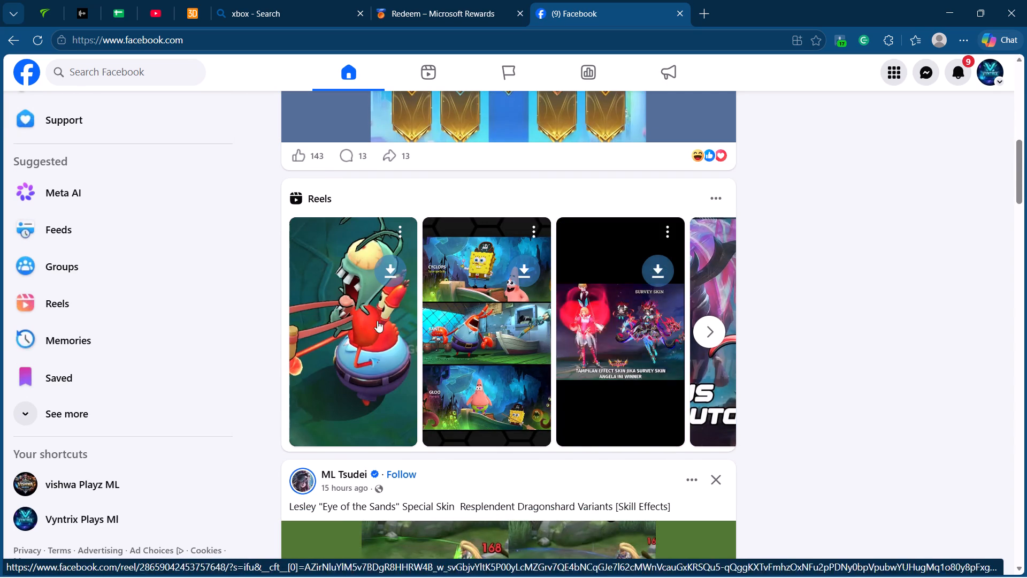
{"action": "scroll", "coordinate": [157, 204], "scroll_direction": "up", "scroll_amount": 6}
Search Facebook for "mlbb brono collocter".
{"action": "left_click", "coordinate": [139, 63]}
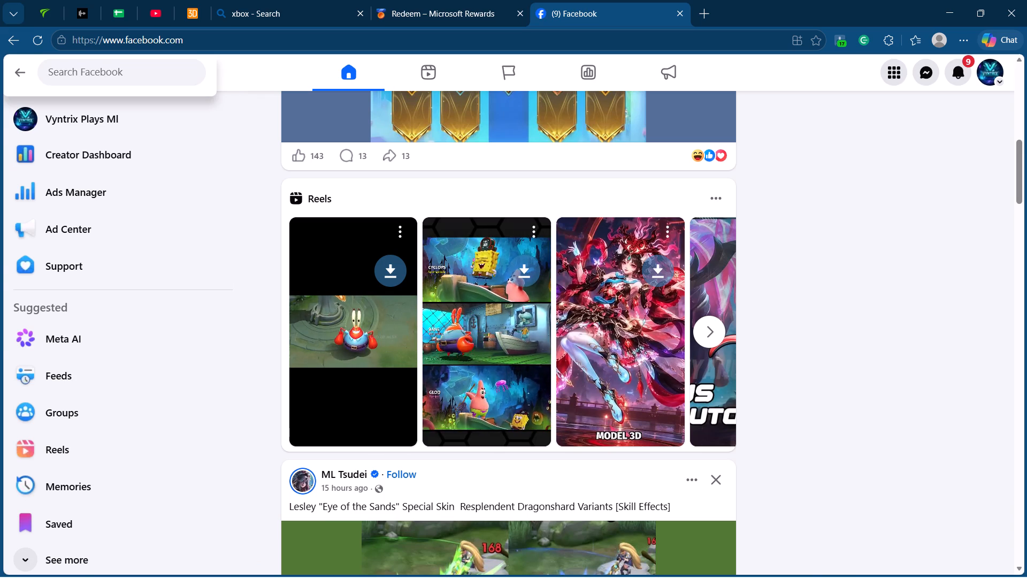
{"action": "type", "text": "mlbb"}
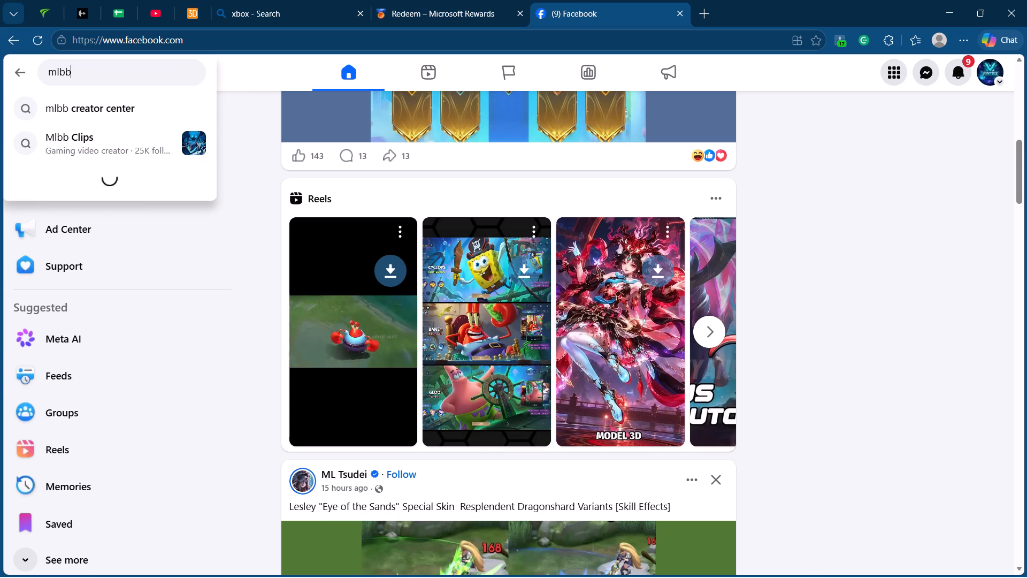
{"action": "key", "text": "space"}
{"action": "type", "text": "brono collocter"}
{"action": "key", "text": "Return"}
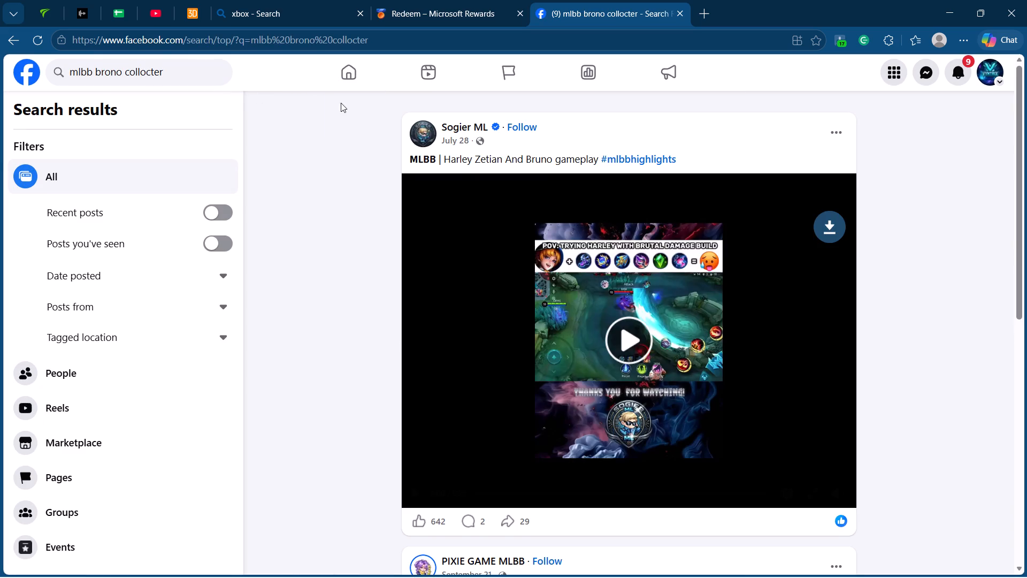
Find the official Mobile Legends: Bang Bang post on the Bruno "The Purifier" Collector skin in the results and open its video.
{"action": "scroll", "coordinate": [504, 192], "scroll_direction": "down", "scroll_amount": 7}
{"action": "scroll", "coordinate": [587, 214], "scroll_direction": "down", "scroll_amount": 13}
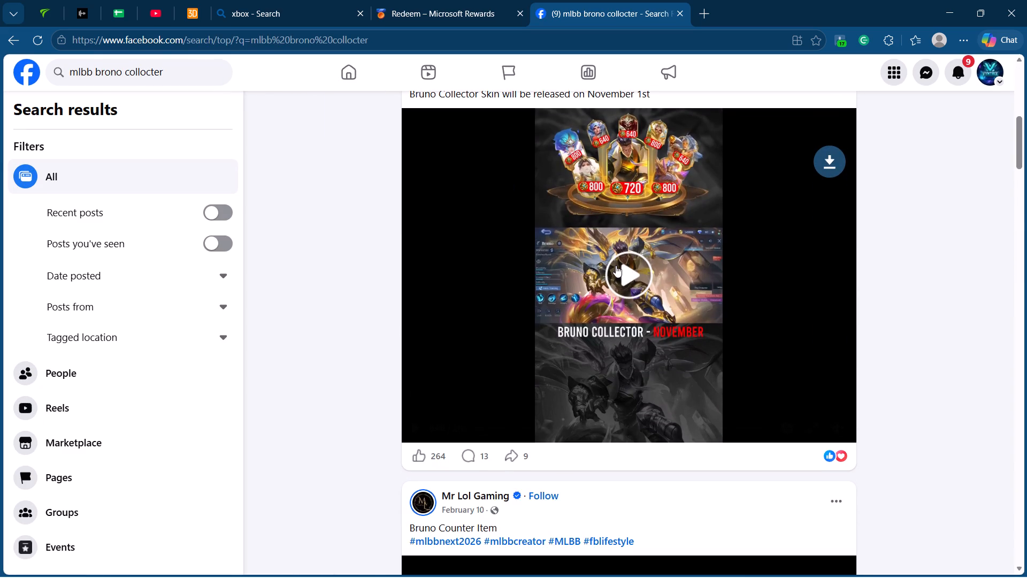
{"action": "scroll", "coordinate": [616, 265], "scroll_direction": "down", "scroll_amount": 14}
{"action": "scroll", "coordinate": [615, 268], "scroll_direction": "down", "scroll_amount": 8}
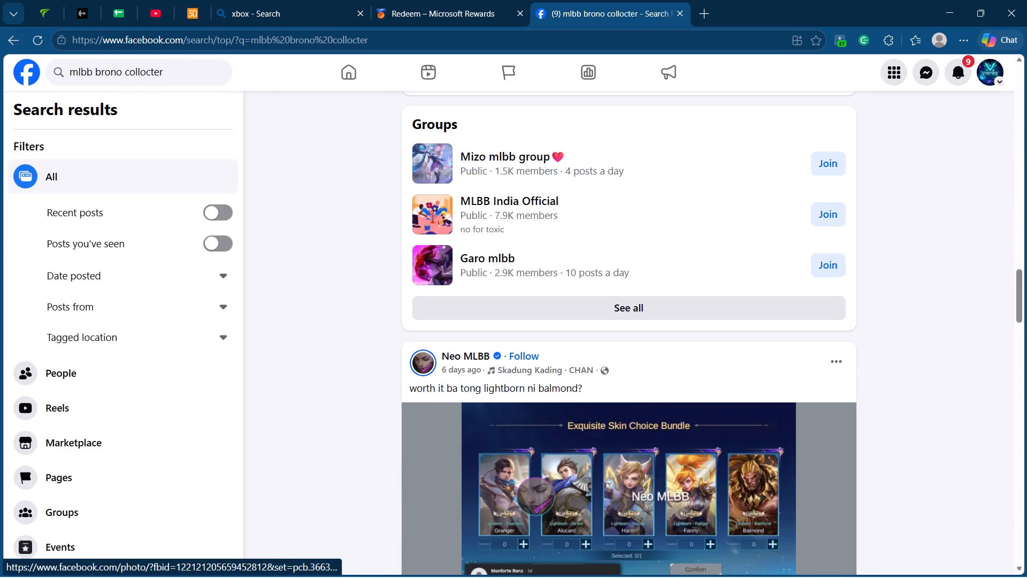
{"action": "scroll", "coordinate": [615, 268], "scroll_direction": "down", "scroll_amount": 8}
{"action": "scroll", "coordinate": [643, 398], "scroll_direction": "down", "scroll_amount": 2}
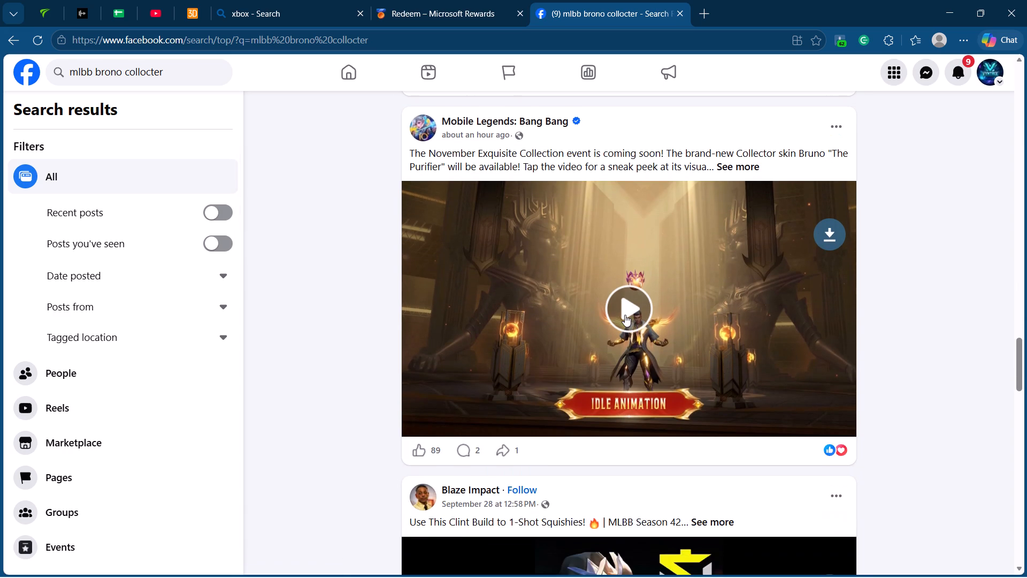
{"action": "left_click", "coordinate": [625, 315]}
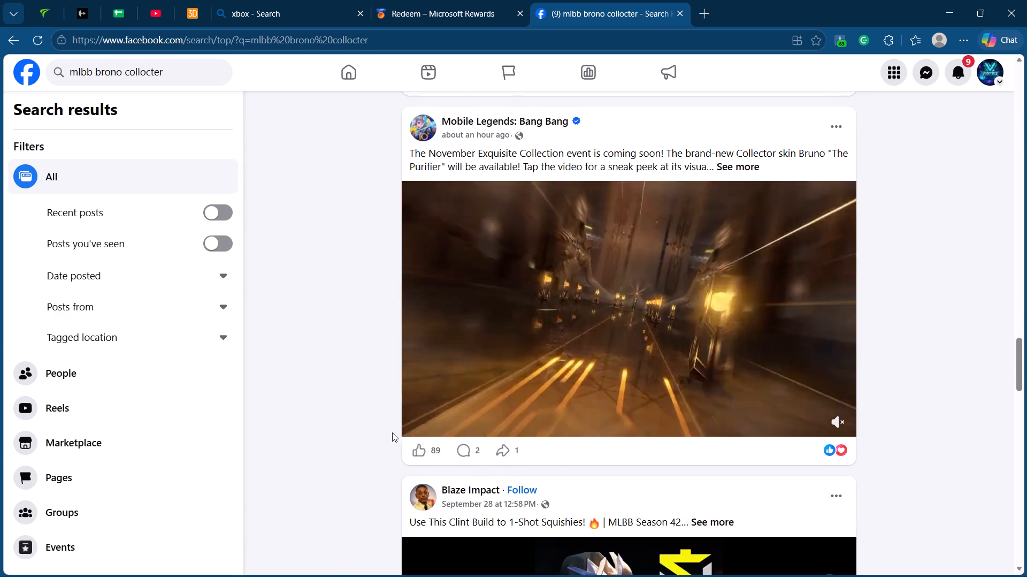
{"action": "left_click", "coordinate": [409, 422]}
{"action": "left_click", "coordinate": [504, 346]}
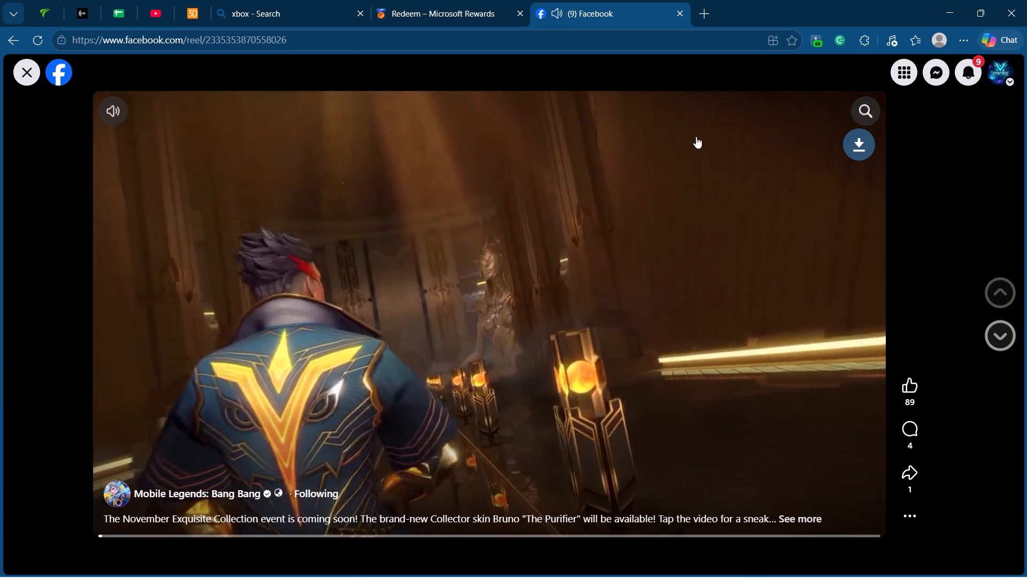
Reload the Bruno reel page and download the 16.36 MB MP4 version with Free Video Downloader.
{"action": "left_click", "coordinate": [39, 44]}
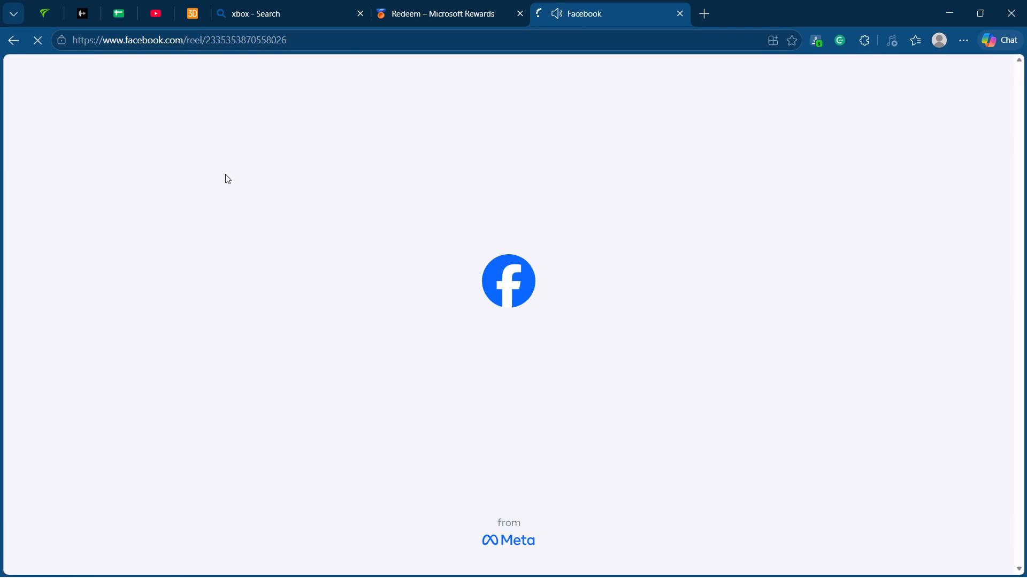
{"action": "left_click", "coordinate": [816, 46]}
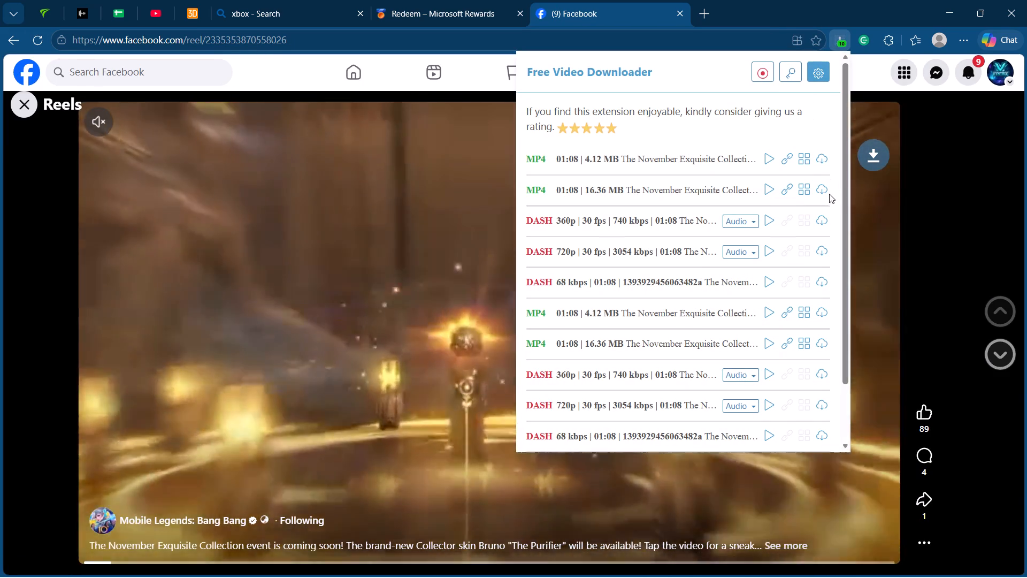
{"action": "left_click", "coordinate": [824, 192]}
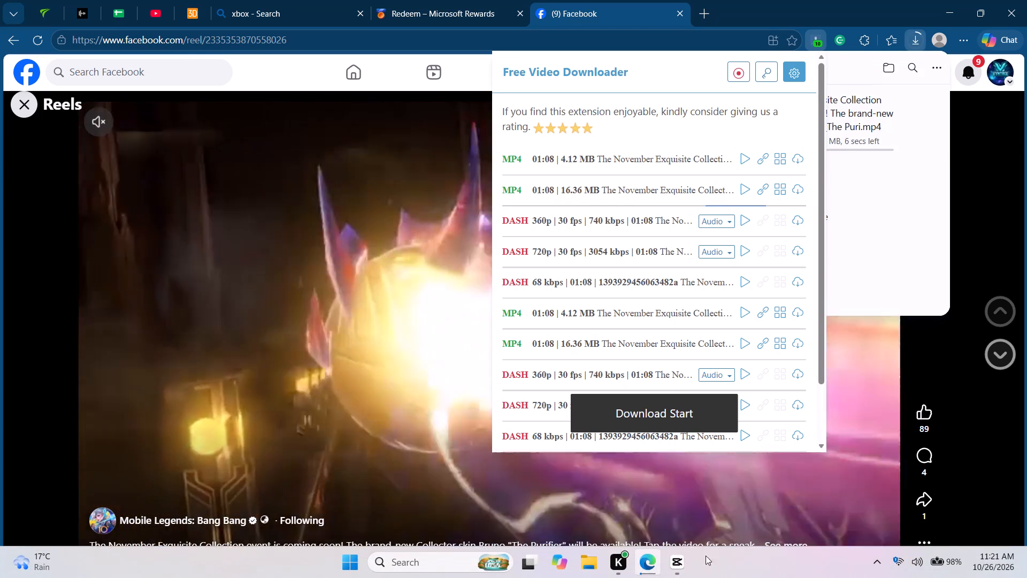
Switch back to CapCut and import the "VideoPlus__The November Exquisite Collection" video from Downloads into the project media.
{"action": "left_click", "coordinate": [676, 571]}
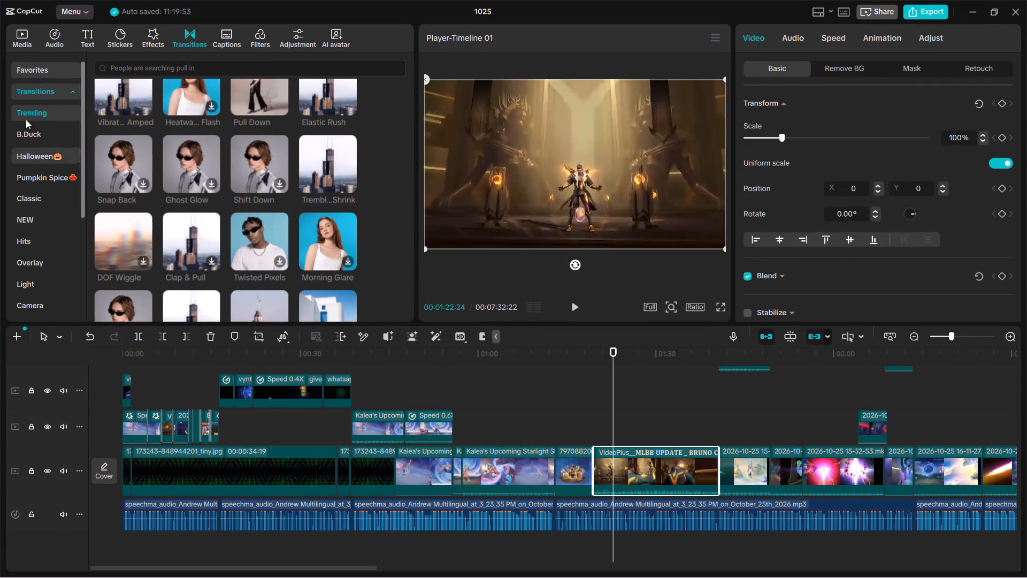
{"action": "left_click", "coordinate": [7, 45]}
{"action": "left_click", "coordinate": [28, 45]}
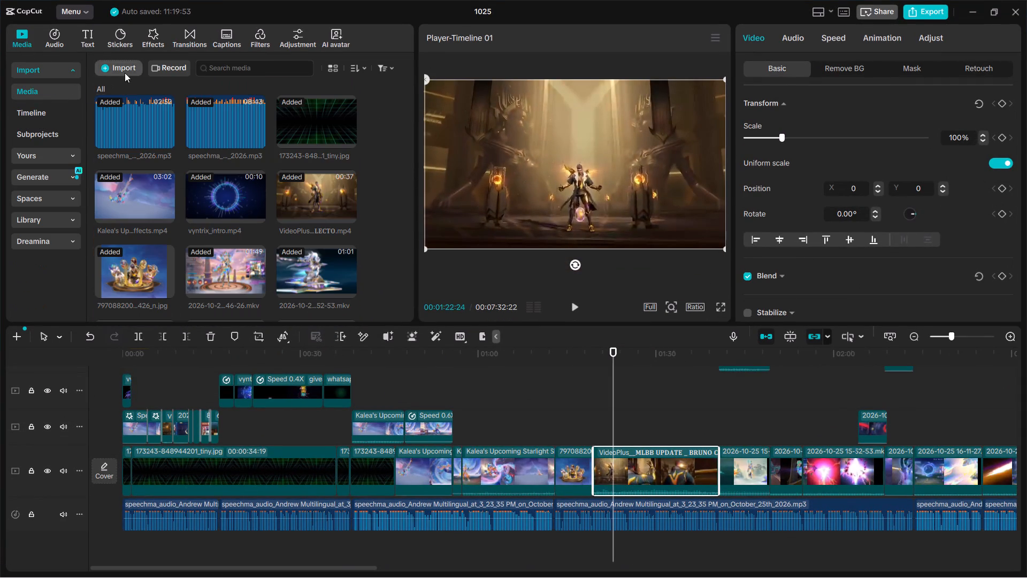
{"action": "left_click", "coordinate": [125, 73]}
{"action": "left_click", "coordinate": [134, 87]}
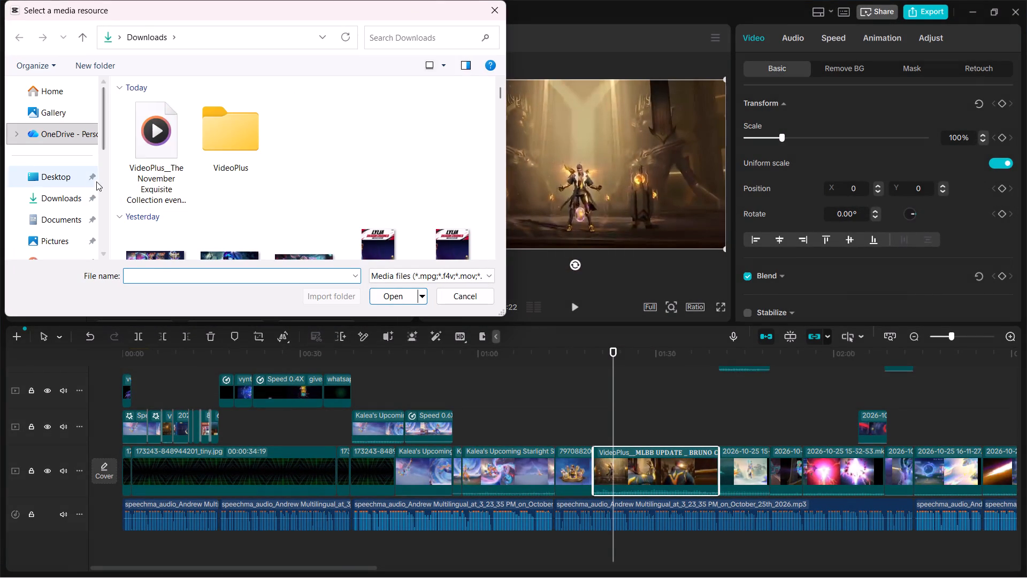
{"action": "left_click", "coordinate": [65, 201]}
{"action": "left_click", "coordinate": [121, 159]}
{"action": "double_click", "coordinate": [133, 159]}
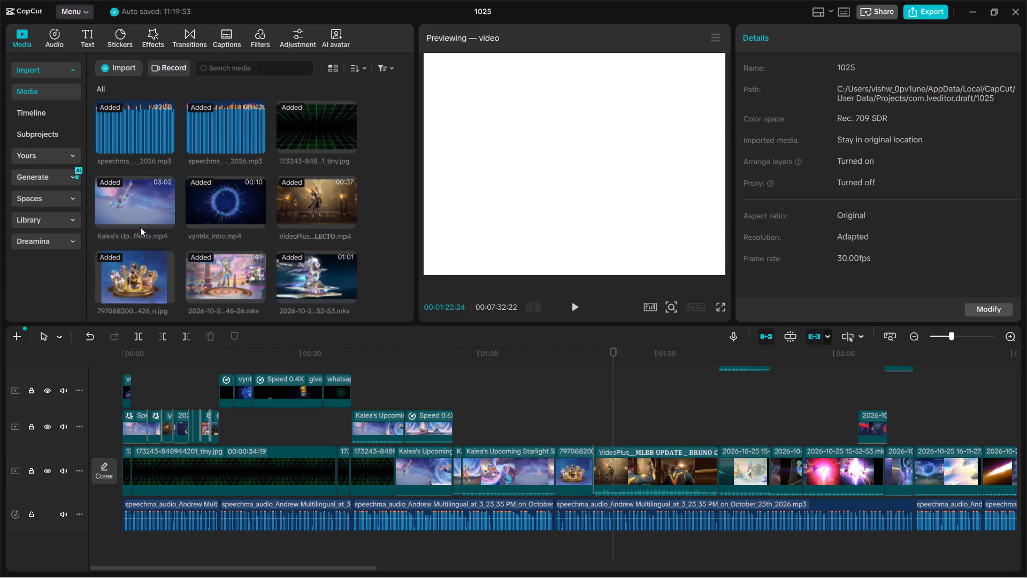
Place the VideoPlus November Exquisite Collection video on the track above the MLBB UPDATE clip and trim its end to about the same length.
{"action": "left_click_drag", "start_coordinate": [123, 268], "coordinate": [593, 396]}
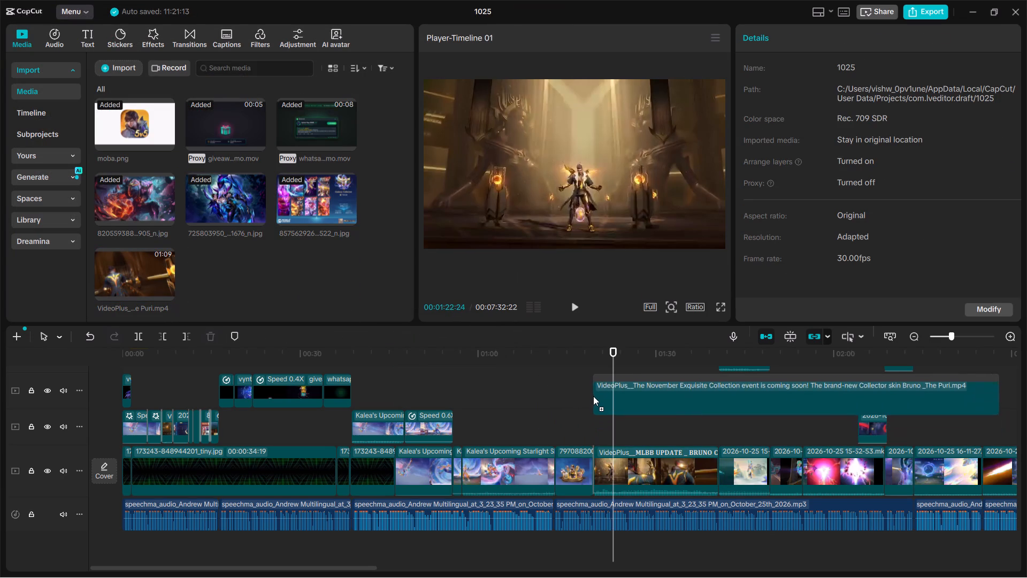
{"action": "left_click_drag", "start_coordinate": [593, 396], "coordinate": [594, 389]}
{"action": "left_click_drag", "start_coordinate": [999, 389], "coordinate": [776, 422]}
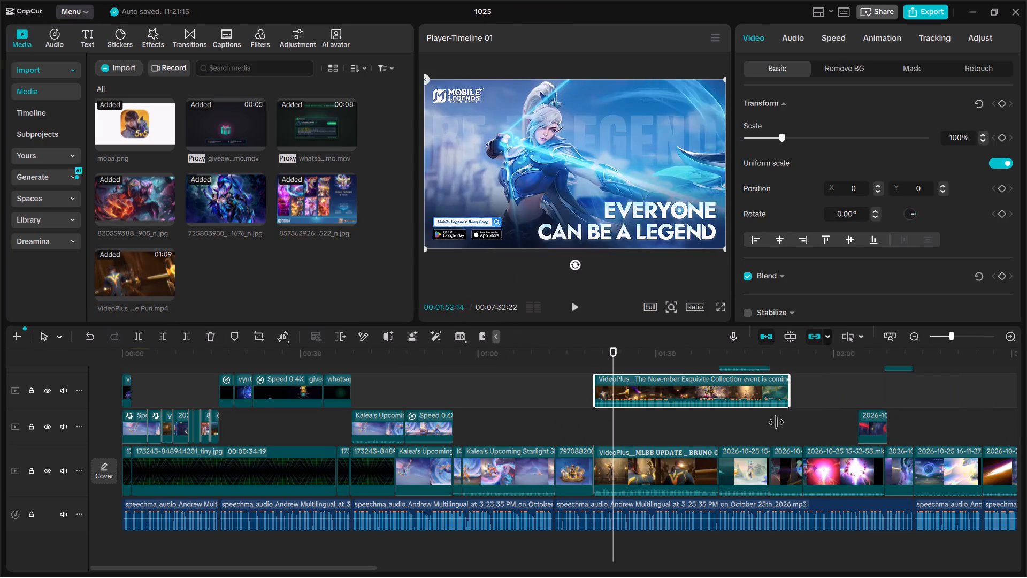
{"action": "left_click_drag", "start_coordinate": [776, 422], "coordinate": [721, 429]}
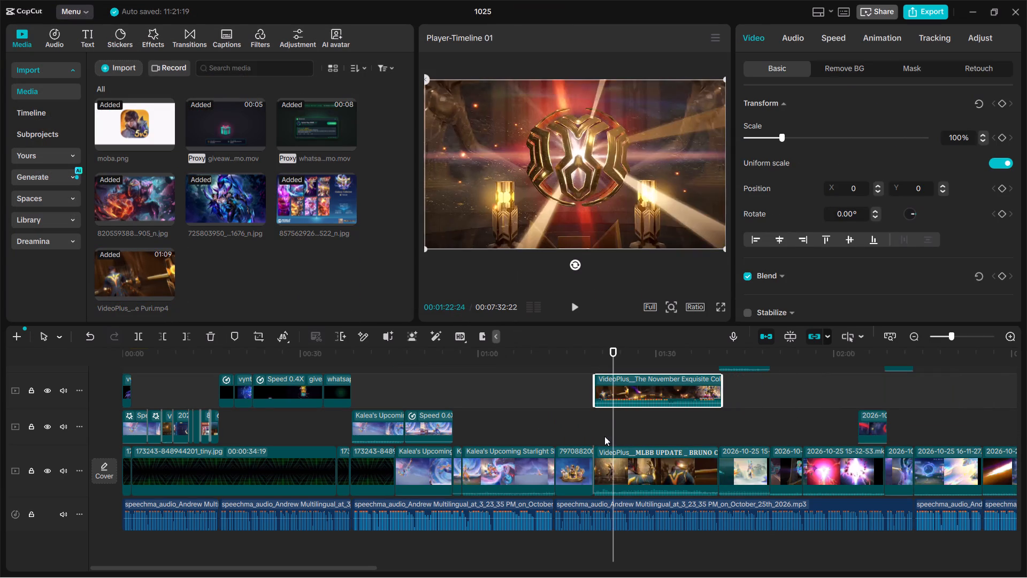
Replace the VideoPlus MLBB UPDATE clip on the main track with the November Exquisite Collection clip, deleting the old clip.
{"action": "left_click", "coordinate": [594, 435]}
{"action": "scroll", "coordinate": [594, 435], "scroll_direction": "up", "scroll_amount": 5}
{"action": "scroll", "coordinate": [613, 453], "scroll_direction": "down", "scroll_amount": 6}
{"action": "left_click", "coordinate": [618, 460]}
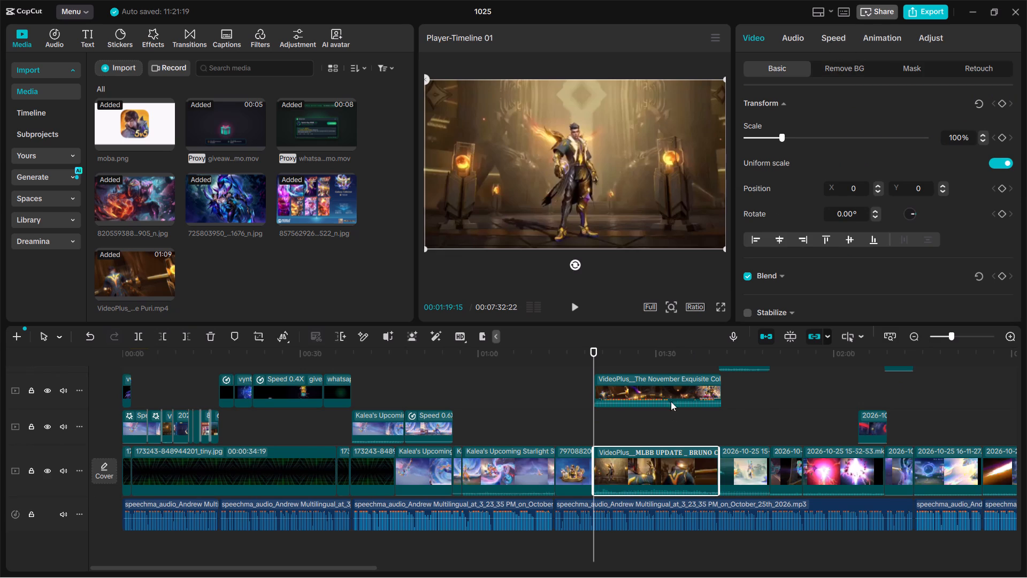
{"action": "left_click_drag", "start_coordinate": [669, 380], "coordinate": [648, 474]}
{"action": "left_click", "coordinate": [809, 453]}
{"action": "key", "text": "Delete"}
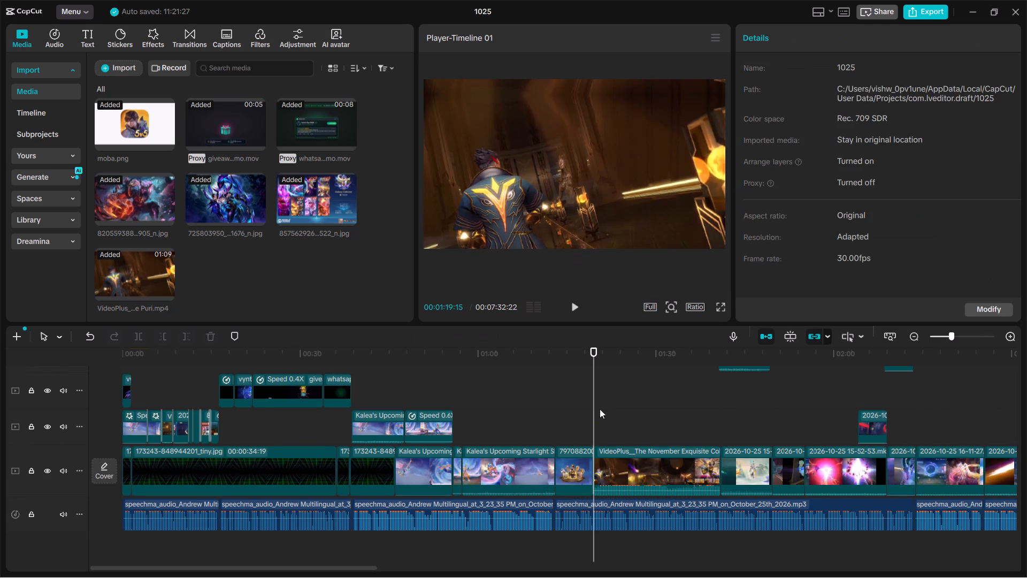
Set the November Exquisite Collection clip's volume to -28.6 dB while playing it.
{"action": "key", "text": "space"}
{"action": "left_click", "coordinate": [612, 478]}
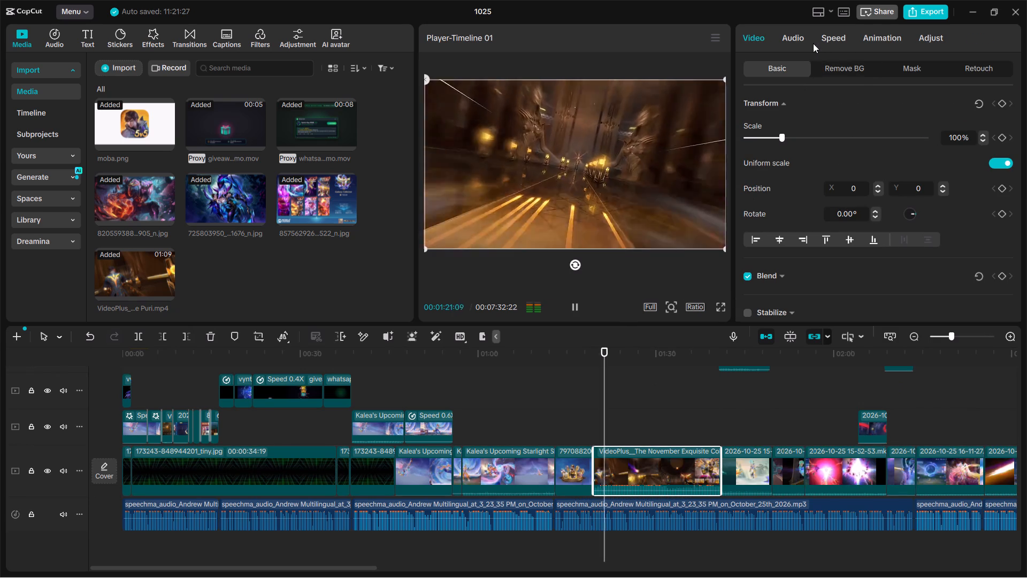
{"action": "left_click", "coordinate": [792, 40]}
{"action": "left_click", "coordinate": [814, 142]}
{"action": "key", "text": "space"}
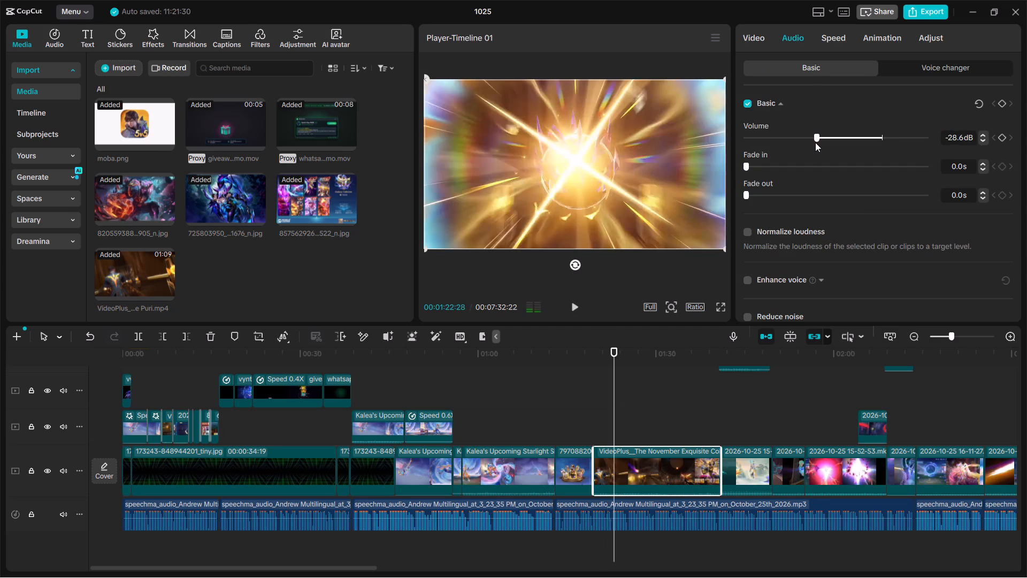
{"action": "key", "text": "space"}
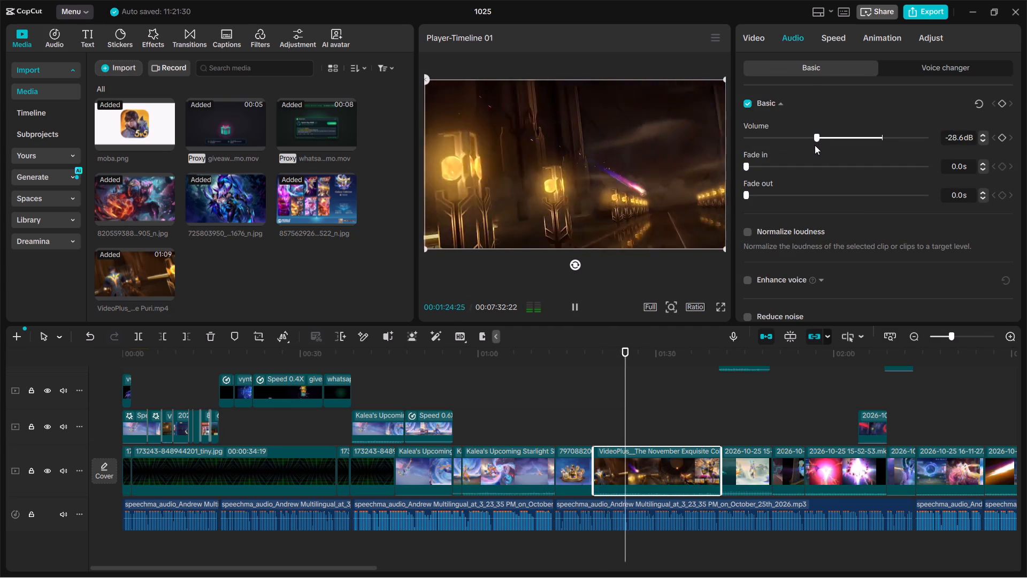
Trim the end of the November Exquisite Collection clip back to about 00:01:40 and play across the cut.
{"action": "left_click", "coordinate": [1007, 331]}
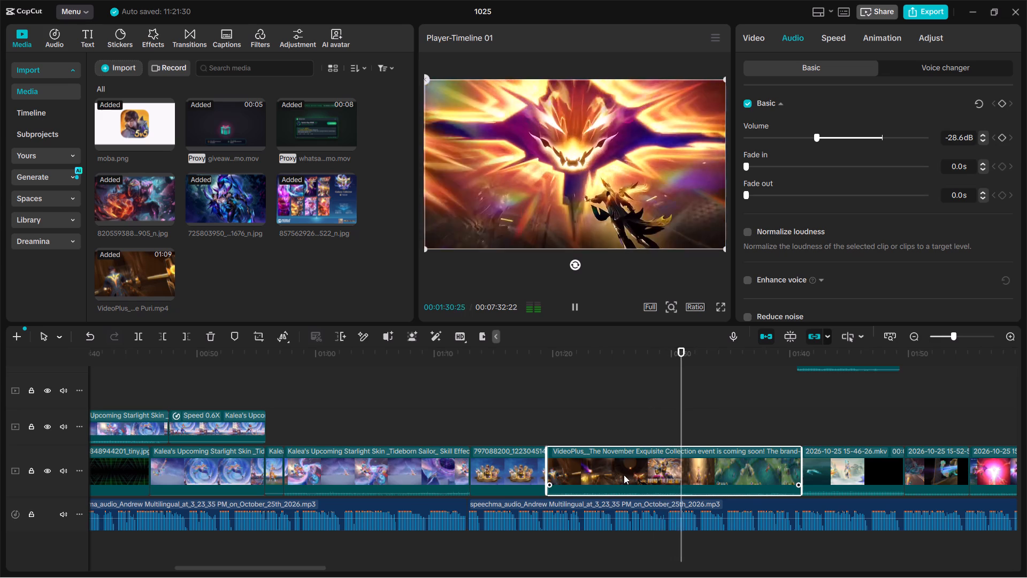
{"action": "scroll", "coordinate": [711, 466], "scroll_direction": "up", "scroll_amount": 3}
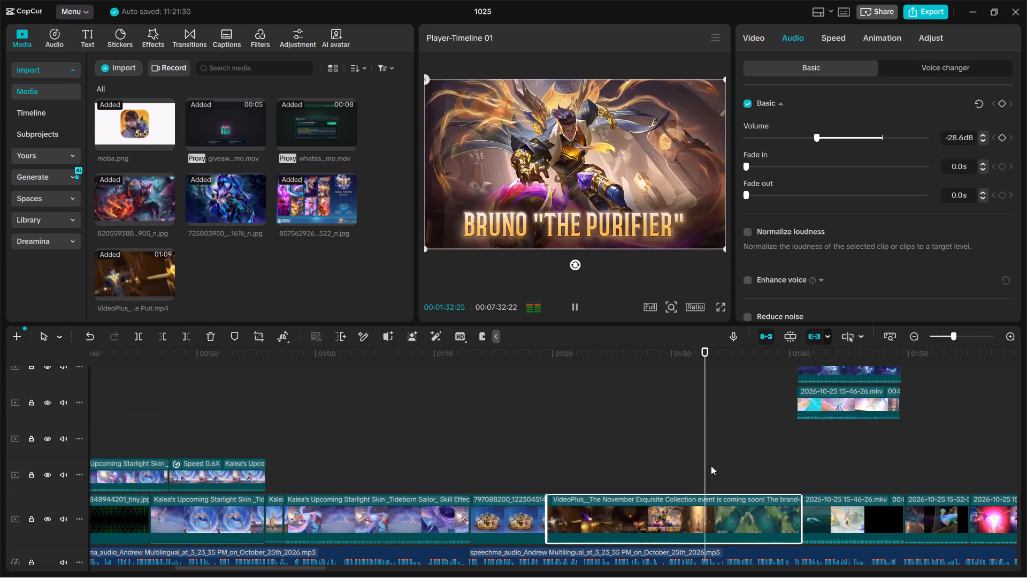
{"action": "scroll", "coordinate": [738, 458], "scroll_direction": "down", "scroll_amount": 4}
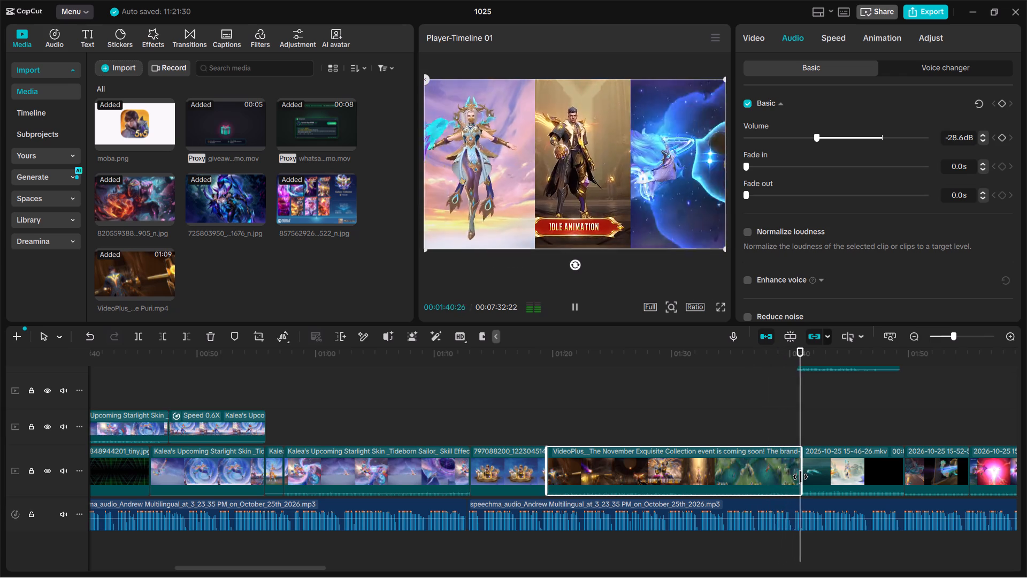
{"action": "left_click_drag", "start_coordinate": [800, 477], "coordinate": [793, 480]}
{"action": "left_click", "coordinate": [786, 432]}
{"action": "key", "text": "space"}
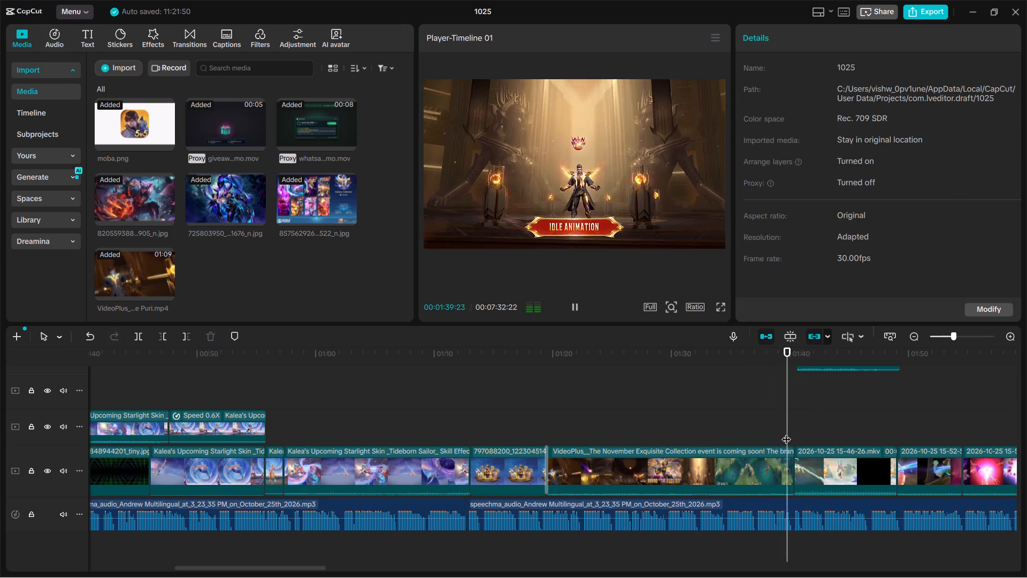
{"action": "scroll", "coordinate": [786, 432], "scroll_direction": "up", "scroll_amount": 6}
{"action": "key", "text": "space"}
{"action": "scroll", "coordinate": [796, 470], "scroll_direction": "down", "scroll_amount": 3}
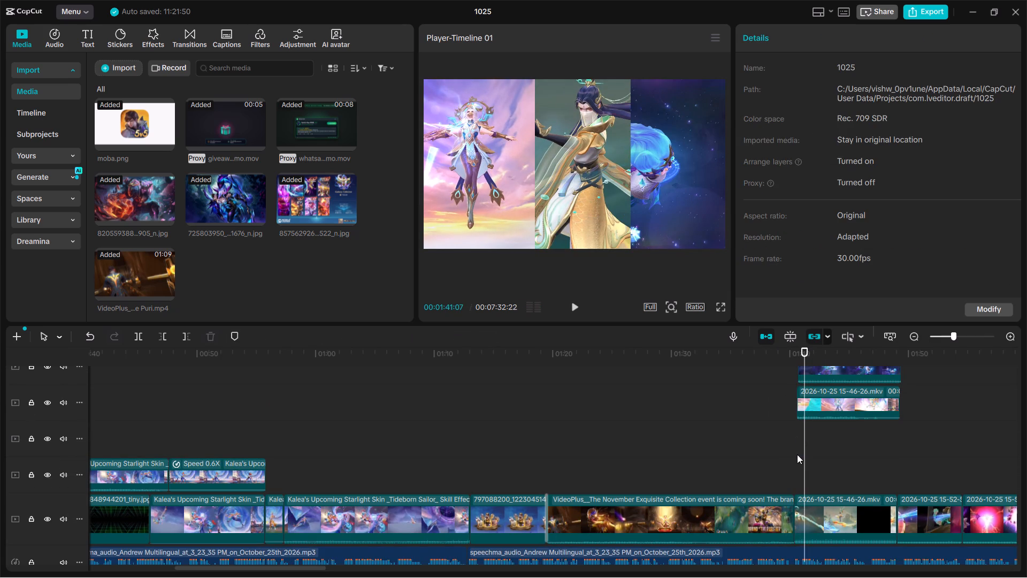
{"action": "left_click_drag", "start_coordinate": [802, 462], "coordinate": [796, 465]}
{"action": "scroll", "coordinate": [796, 465], "scroll_direction": "up", "scroll_amount": 6}
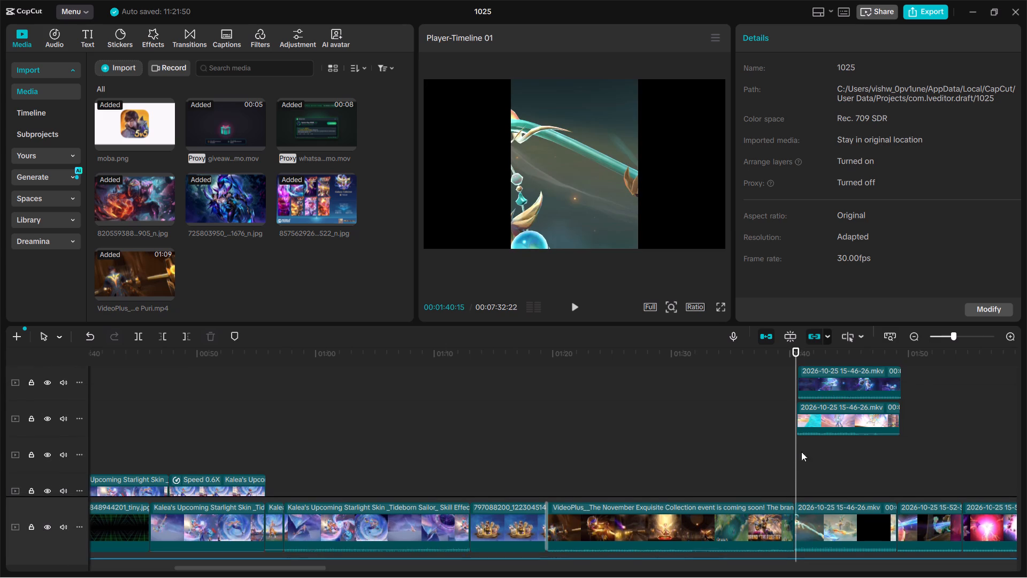
{"action": "left_click", "coordinate": [796, 413]}
{"action": "left_click", "coordinate": [803, 409]}
{"action": "left_click", "coordinate": [800, 409]}
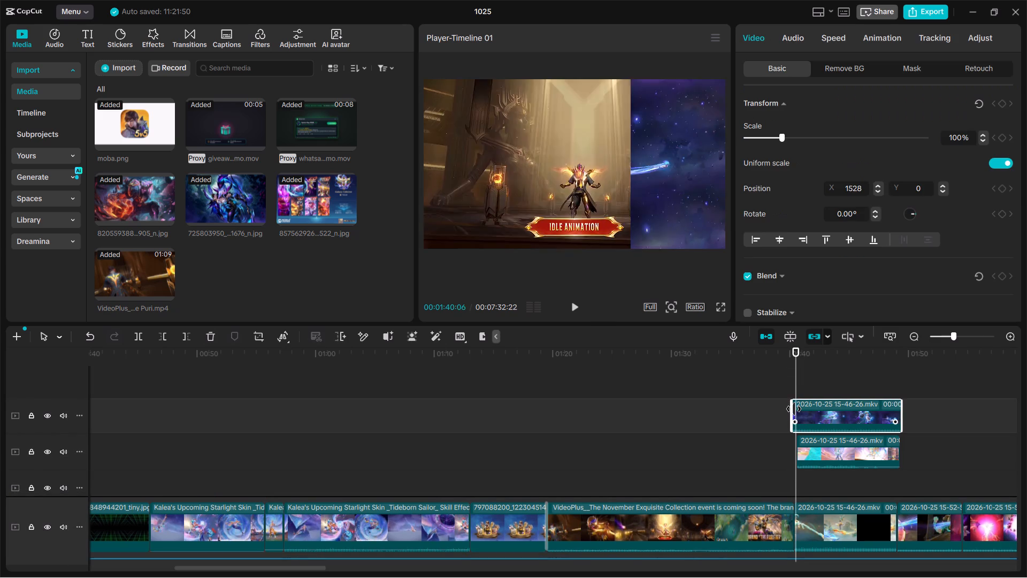
{"action": "scroll", "coordinate": [798, 410], "scroll_direction": "up", "scroll_amount": 8}
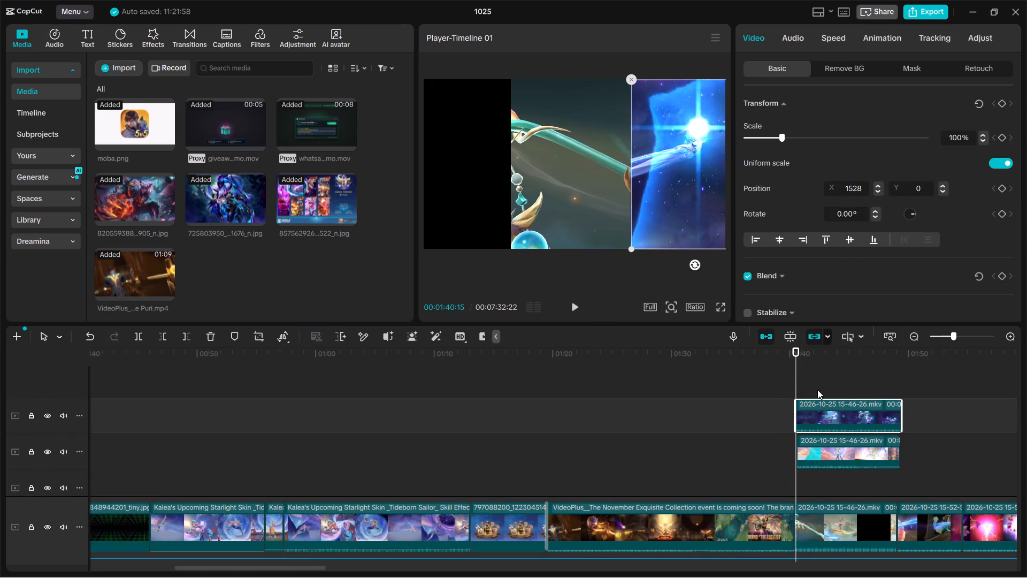
{"action": "scroll", "coordinate": [817, 386], "scroll_direction": "up", "scroll_amount": 6}
{"action": "scroll", "coordinate": [817, 385], "scroll_direction": "down", "scroll_amount": 7}
{"action": "key", "text": "space"}
{"action": "key", "text": "space"}
{"action": "left_click", "coordinate": [791, 427]}
{"action": "key", "text": "space"}
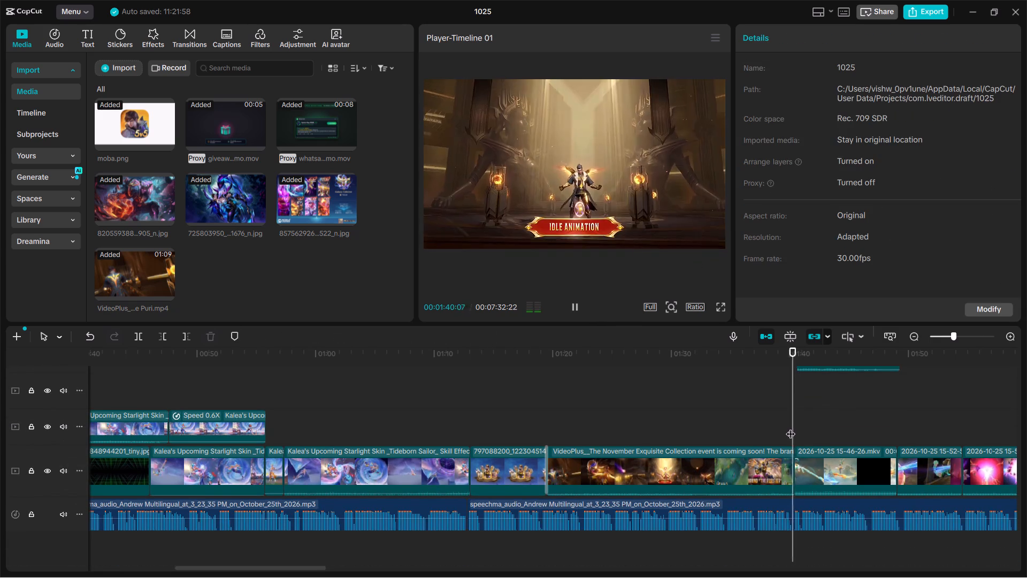
{"action": "key", "text": "space"}
{"action": "triple_click", "coordinate": [1011, 333]}
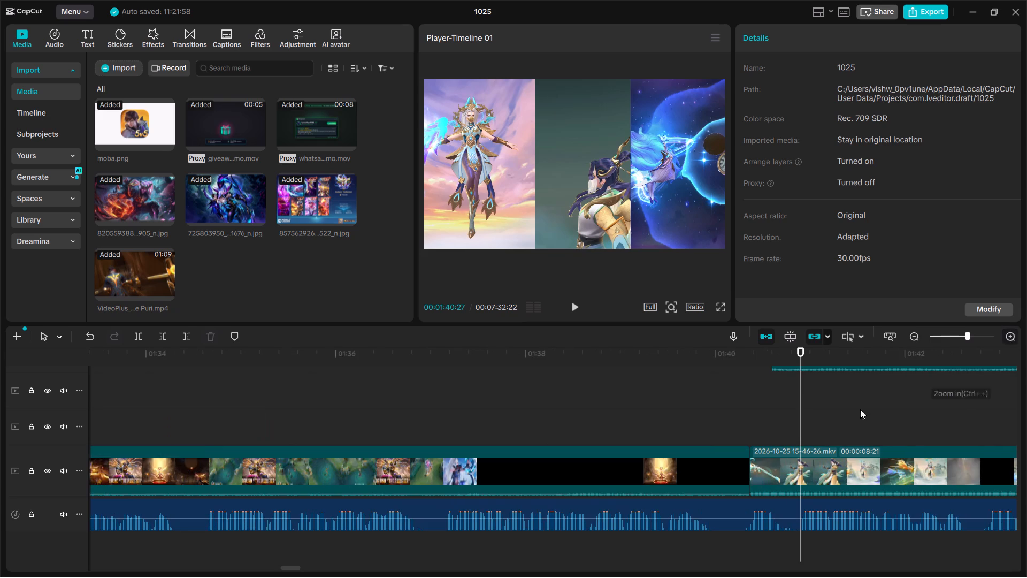
{"action": "left_click", "coordinate": [754, 415]}
{"action": "scroll", "coordinate": [754, 414], "scroll_direction": "up", "scroll_amount": 3}
{"action": "left_click_drag", "start_coordinate": [795, 398], "coordinate": [792, 398]}
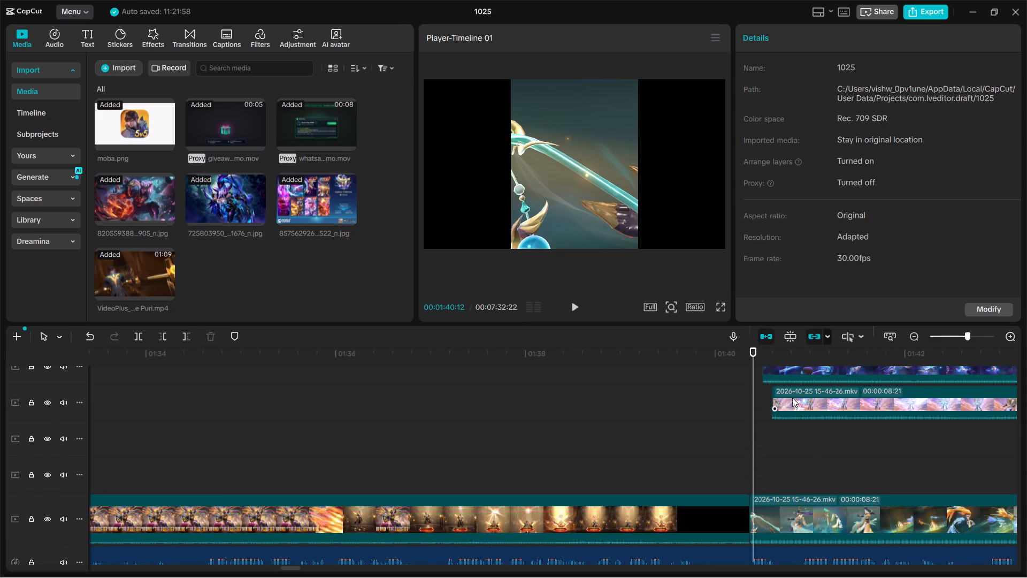
{"action": "left_click_drag", "start_coordinate": [792, 398], "coordinate": [777, 398]}
{"action": "scroll", "coordinate": [781, 388], "scroll_direction": "up", "scroll_amount": 3}
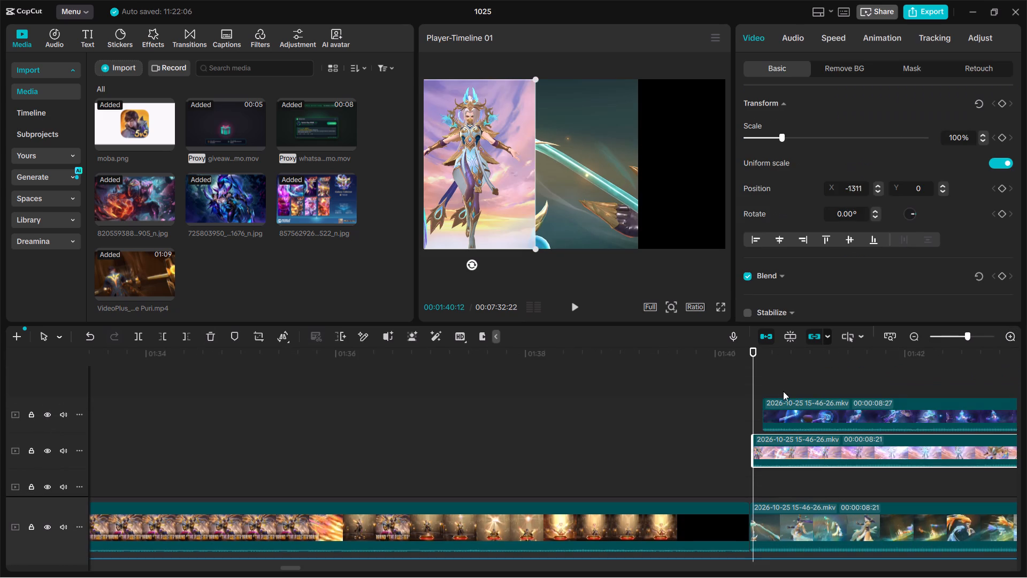
{"action": "left_click_drag", "start_coordinate": [788, 407], "coordinate": [778, 407]}
{"action": "left_click", "coordinate": [779, 407]}
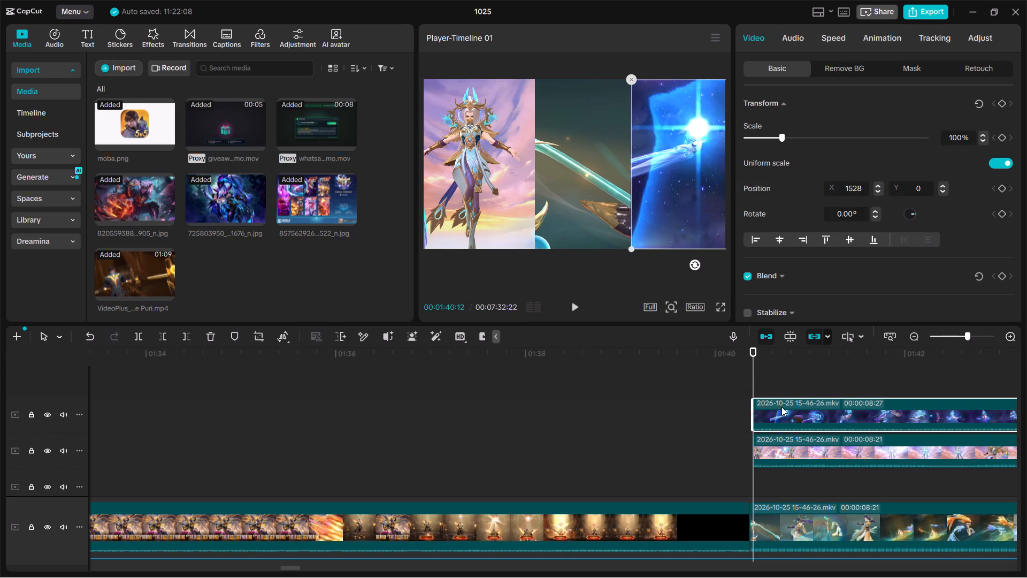
{"action": "left_click", "coordinate": [779, 410]}
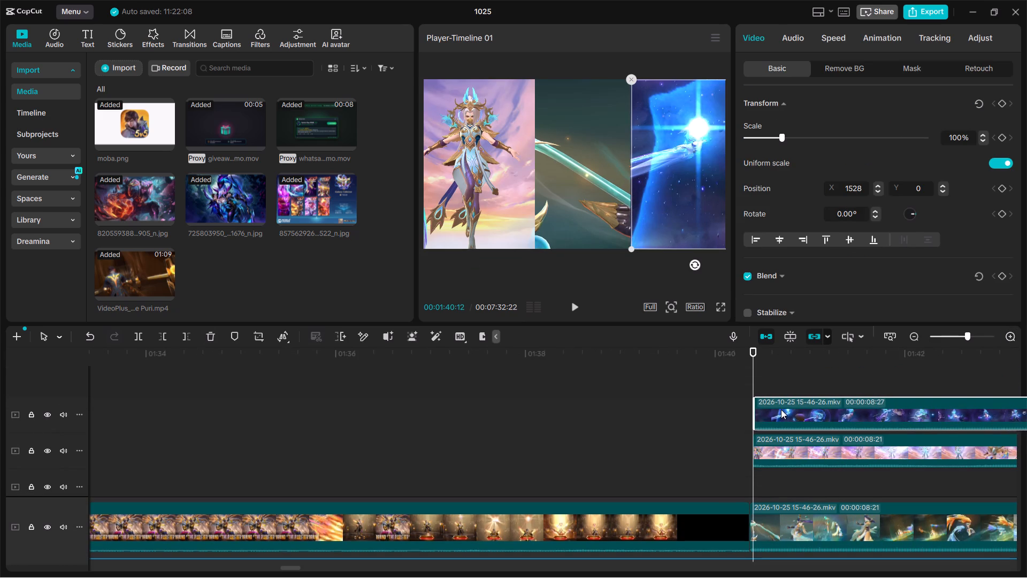
{"action": "key", "text": "space"}
{"action": "left_click", "coordinate": [740, 475]}
{"action": "key", "text": "space"}
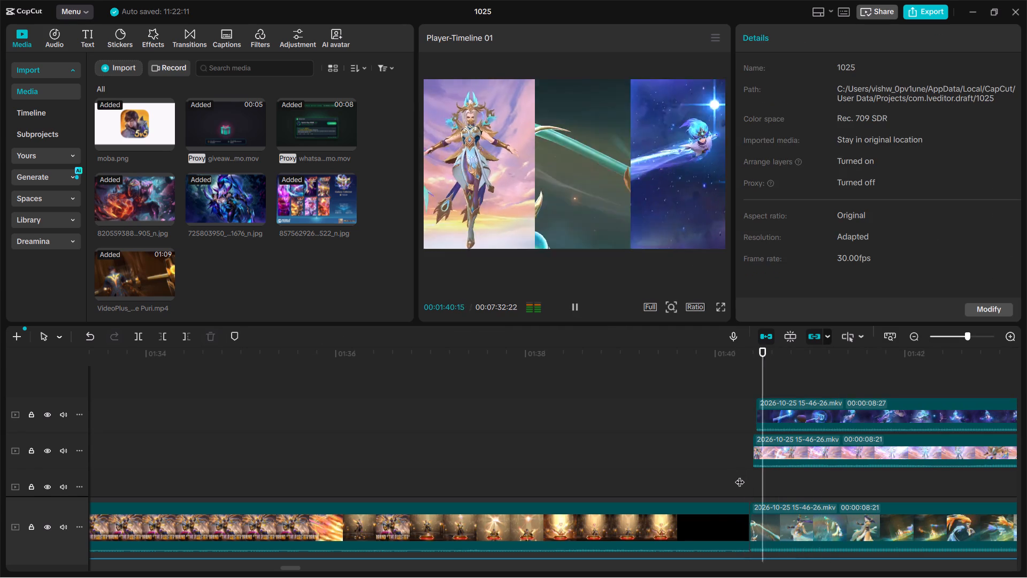
{"action": "left_click", "coordinate": [740, 475]}
{"action": "key", "text": "space"}
{"action": "key", "text": "space"}
{"action": "left_click", "coordinate": [749, 487]}
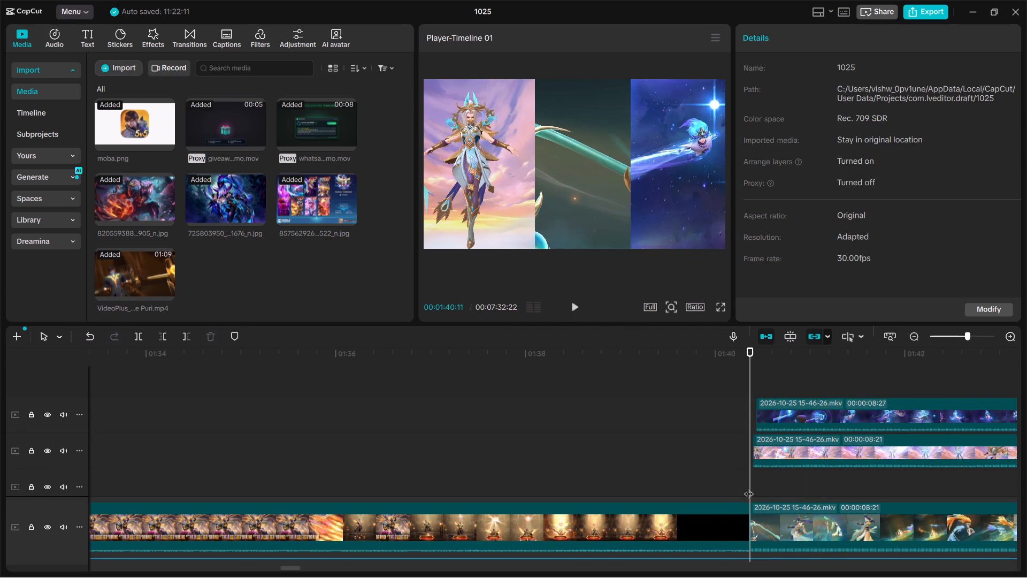
{"action": "left_click_drag", "start_coordinate": [787, 414], "coordinate": [781, 412]}
{"action": "left_click_drag", "start_coordinate": [786, 446], "coordinate": [784, 445]}
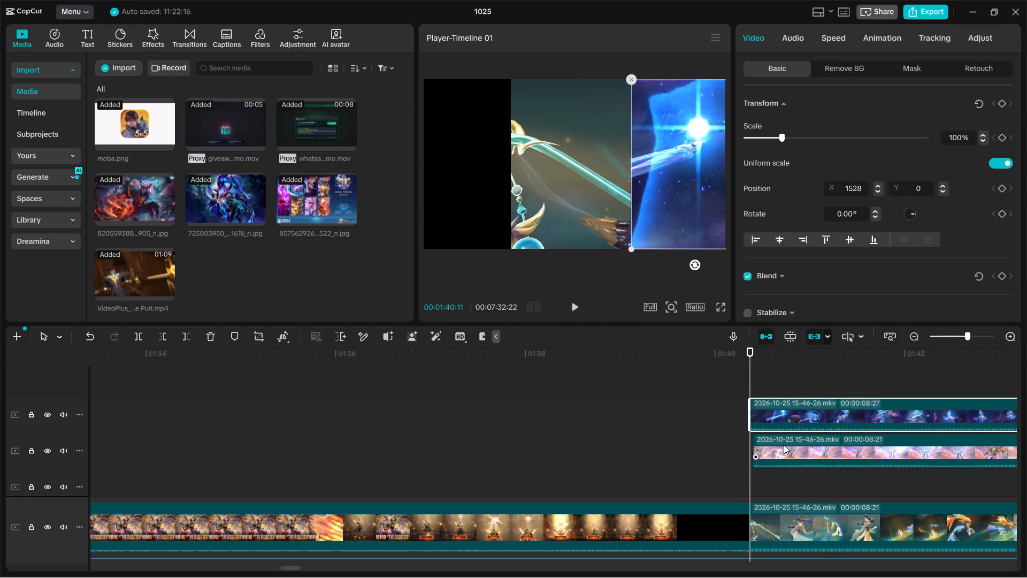
{"action": "left_click_drag", "start_coordinate": [784, 445], "coordinate": [781, 446]}
{"action": "left_click_drag", "start_coordinate": [775, 452], "coordinate": [775, 451]}
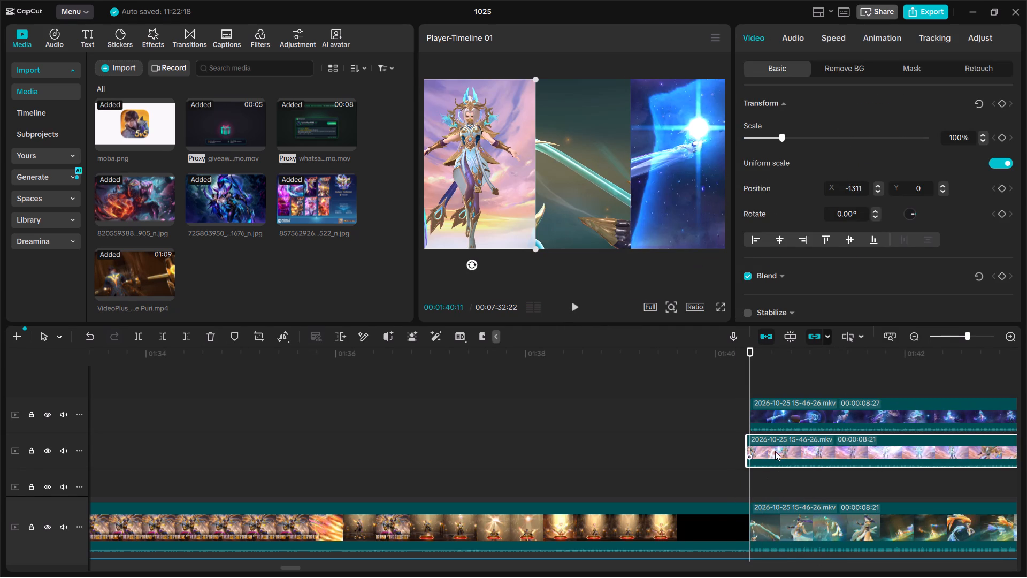
{"action": "left_click_drag", "start_coordinate": [775, 451], "coordinate": [780, 451]}
{"action": "left_click", "coordinate": [742, 488]}
{"action": "key", "text": "space"}
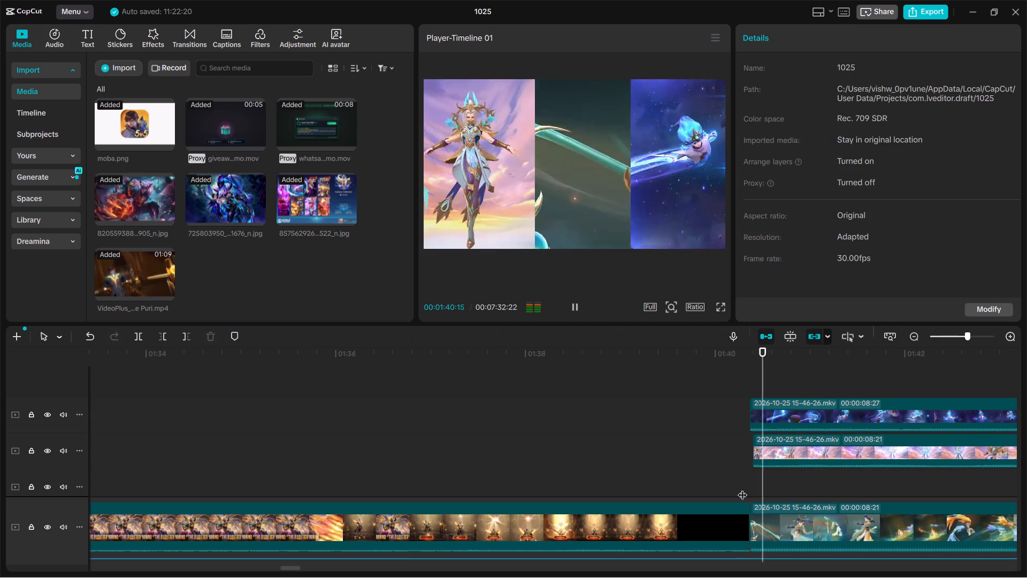
{"action": "key", "text": "space"}
{"action": "left_click", "coordinate": [785, 445]}
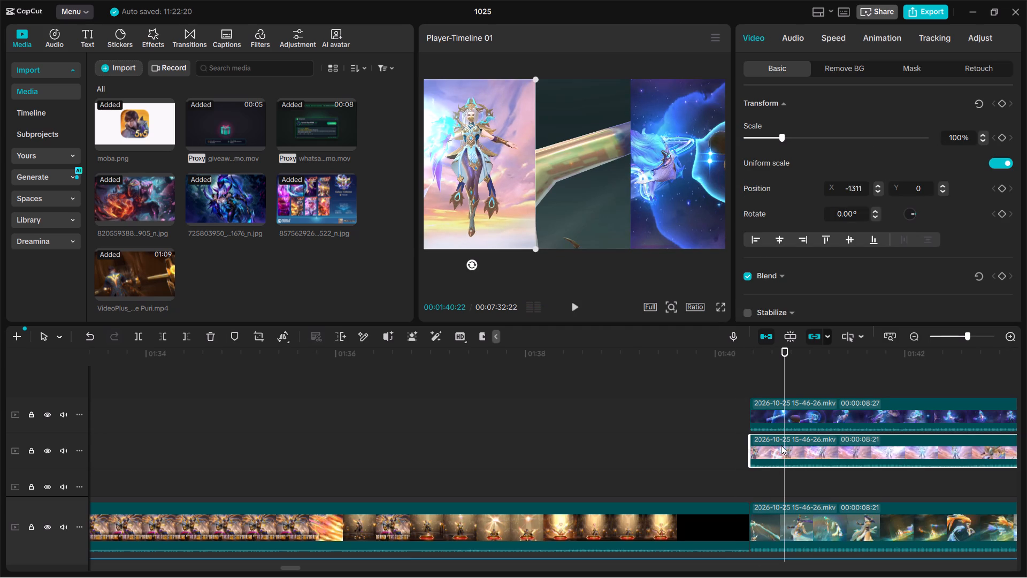
{"action": "left_click", "coordinate": [744, 415]}
{"action": "key", "text": "space"}
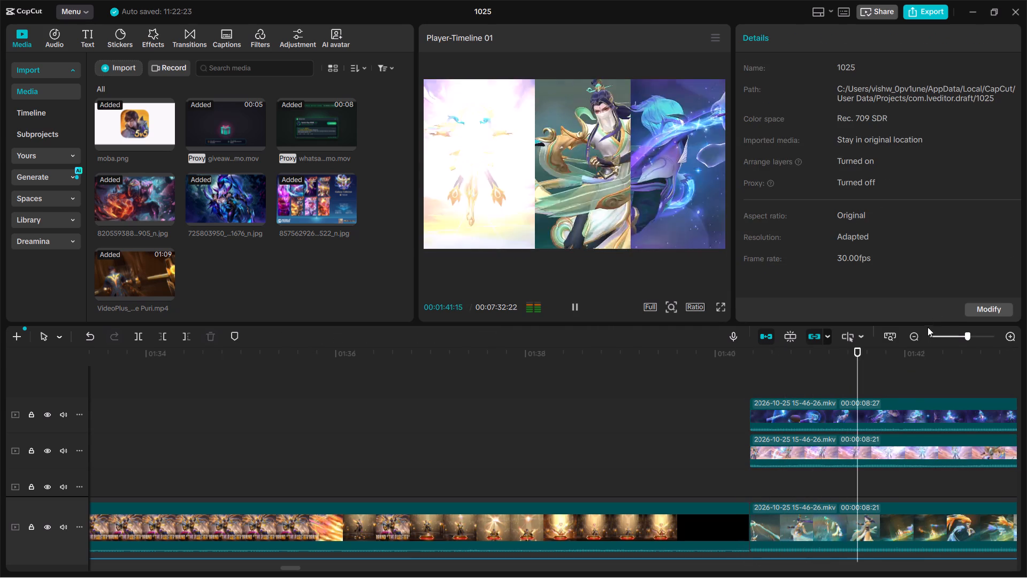
{"action": "double_click", "coordinate": [915, 331]}
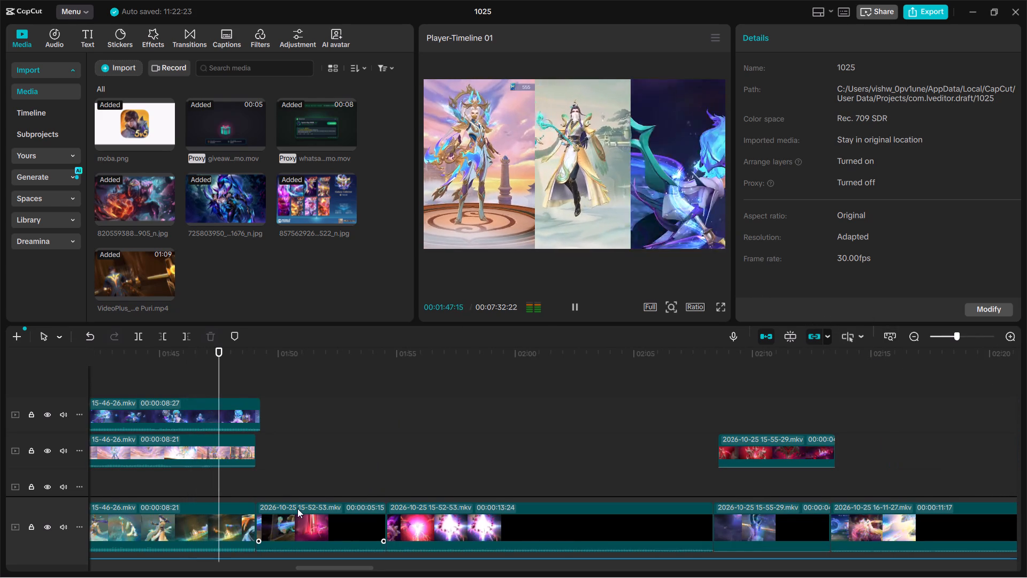
{"action": "key", "text": "space"}
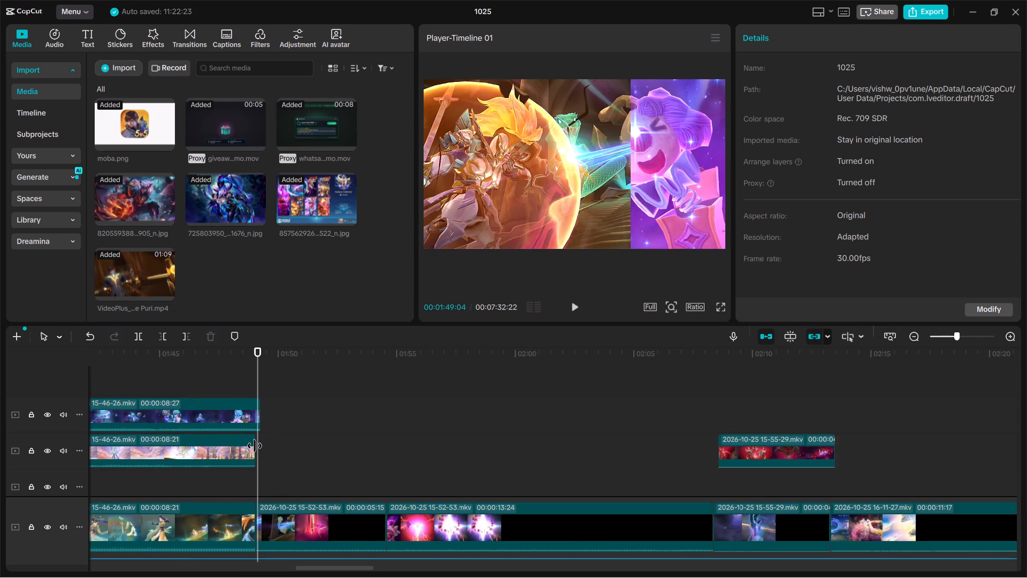
{"action": "left_click", "coordinate": [255, 446]}
{"action": "left_click", "coordinate": [259, 415]}
{"action": "left_click", "coordinate": [259, 415]}
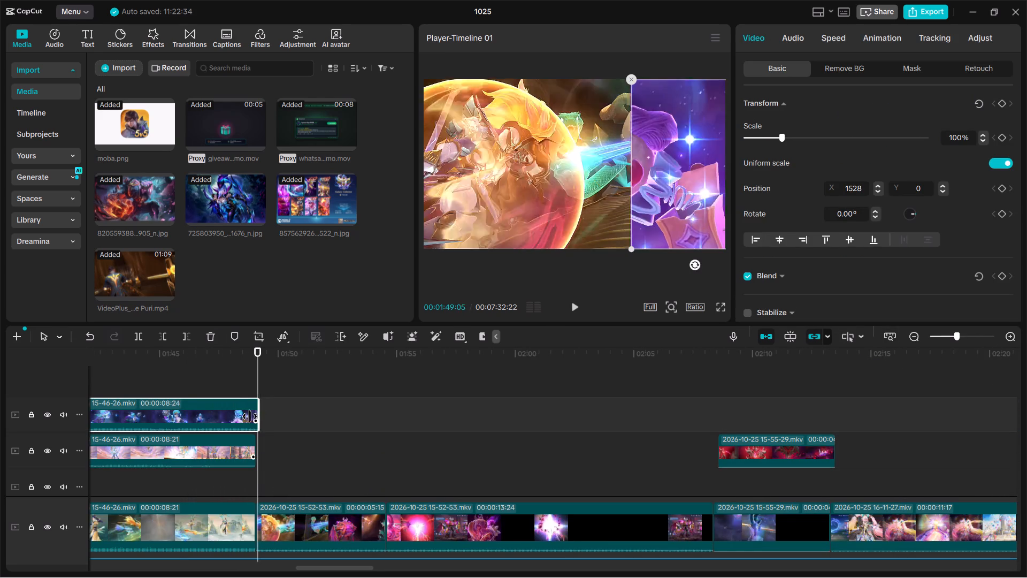
{"action": "scroll", "coordinate": [257, 421], "scroll_direction": "up", "scroll_amount": 5}
{"action": "key", "text": "space"}
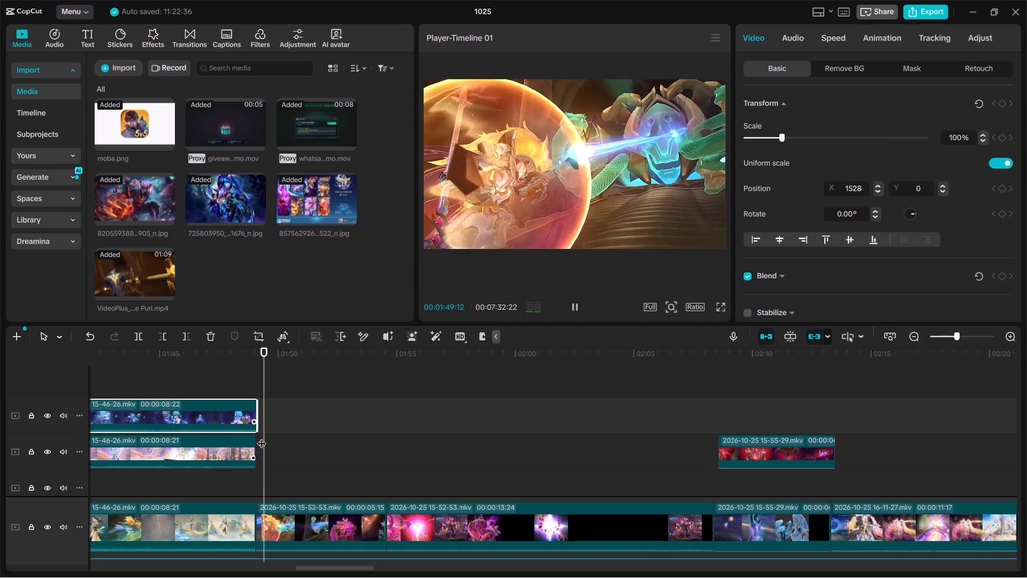
{"action": "left_click", "coordinate": [264, 480]}
{"action": "left_click", "coordinate": [252, 483]}
{"action": "key", "text": "space"}
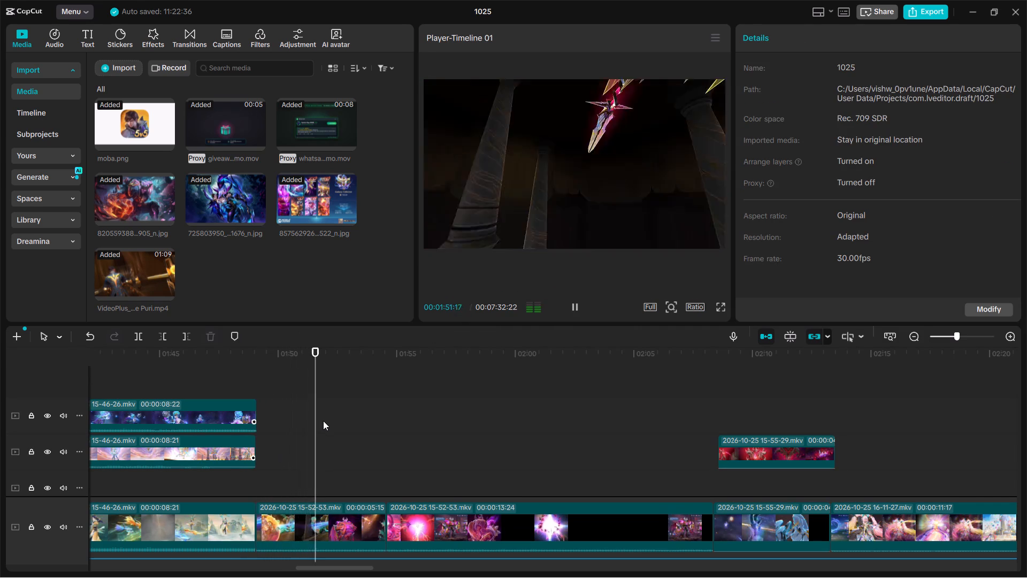
{"action": "scroll", "coordinate": [335, 448], "scroll_direction": "down", "scroll_amount": 2}
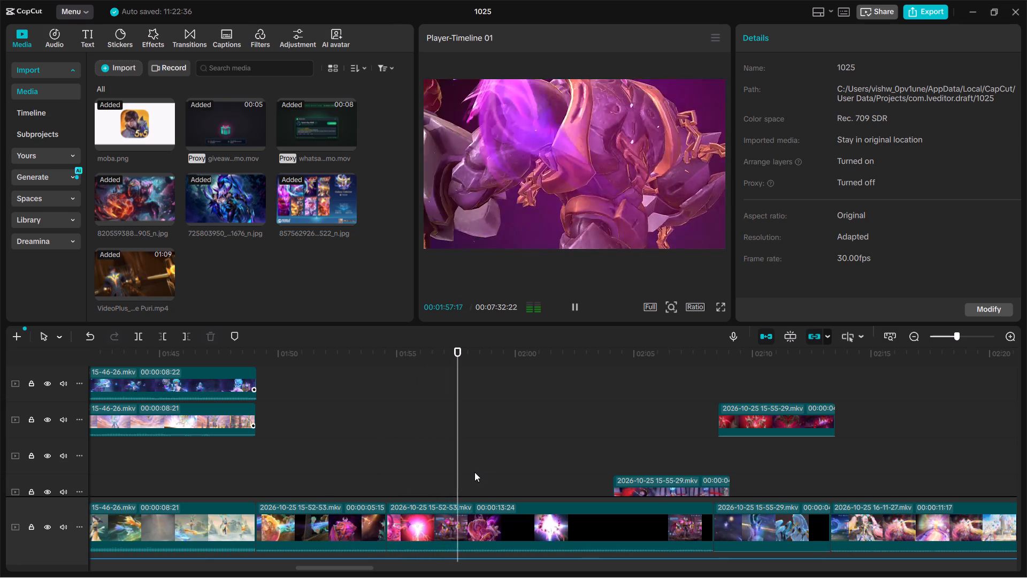
{"action": "scroll", "coordinate": [467, 471], "scroll_direction": "down", "scroll_amount": 4}
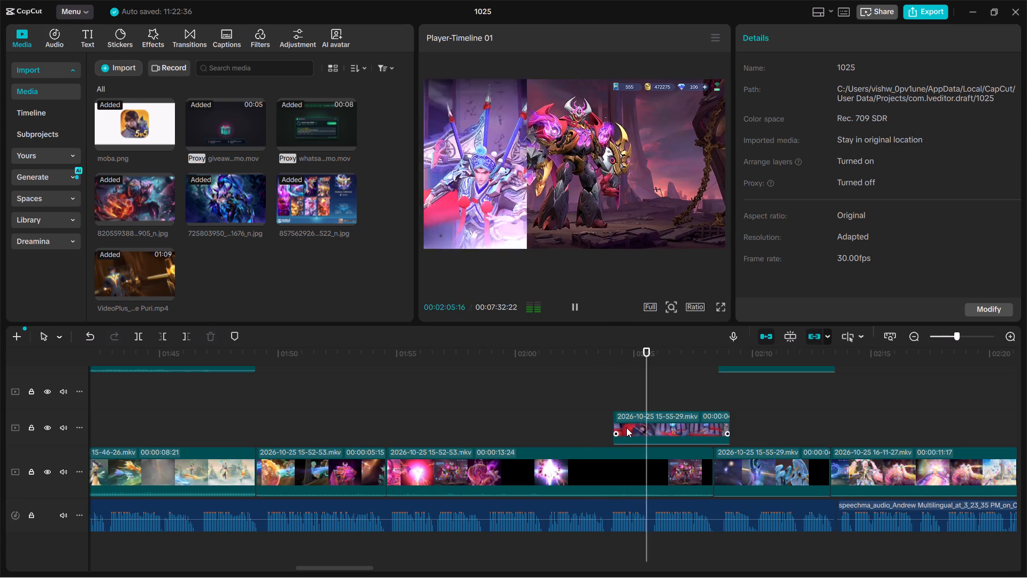
{"action": "left_click_drag", "start_coordinate": [662, 437], "coordinate": [764, 437]}
{"action": "scroll", "coordinate": [763, 437], "scroll_direction": "up", "scroll_amount": 4}
{"action": "left_click_drag", "start_coordinate": [761, 415], "coordinate": [755, 416]}
{"action": "key", "text": "space"}
{"action": "scroll", "coordinate": [697, 450], "scroll_direction": "down", "scroll_amount": 4}
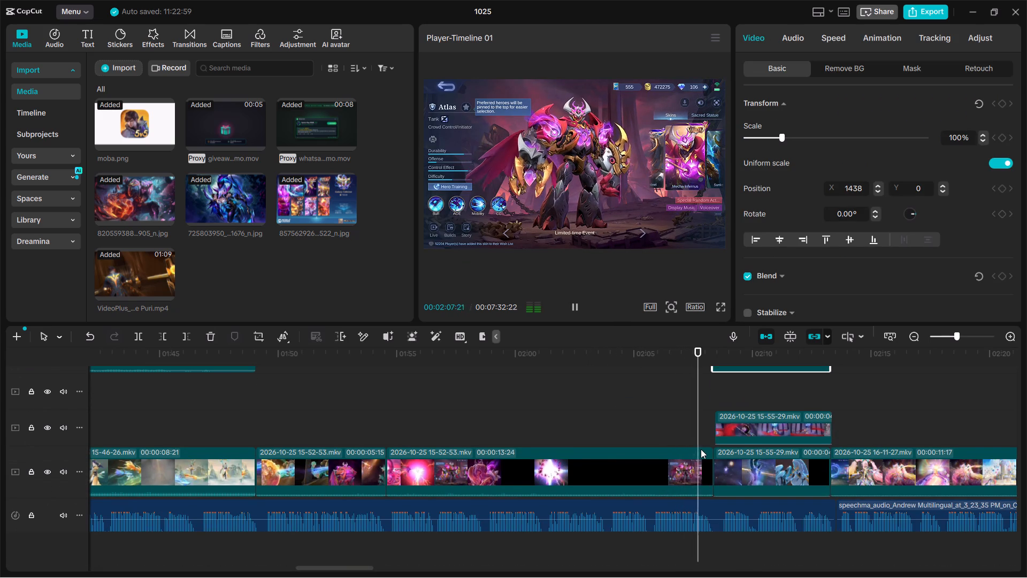
{"action": "double_click", "coordinate": [1014, 337]}
{"action": "key", "text": "space"}
{"action": "left_click_drag", "start_coordinate": [712, 433], "coordinate": [706, 432]}
{"action": "scroll", "coordinate": [703, 432], "scroll_direction": "up", "scroll_amount": 5}
{"action": "left_click", "coordinate": [580, 389]}
{"action": "key", "text": "space"}
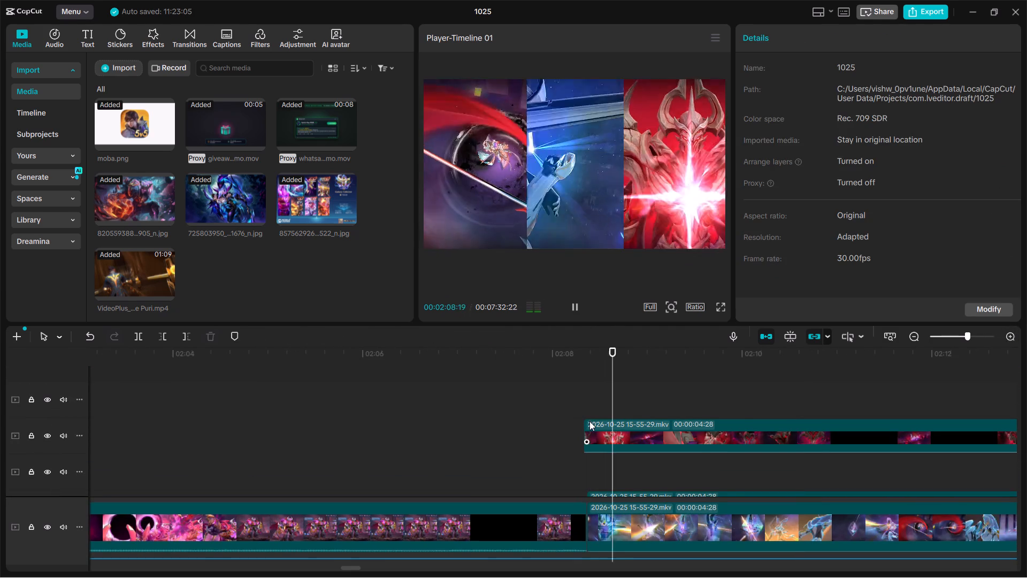
{"action": "scroll", "coordinate": [589, 422], "scroll_direction": "down", "scroll_amount": 3}
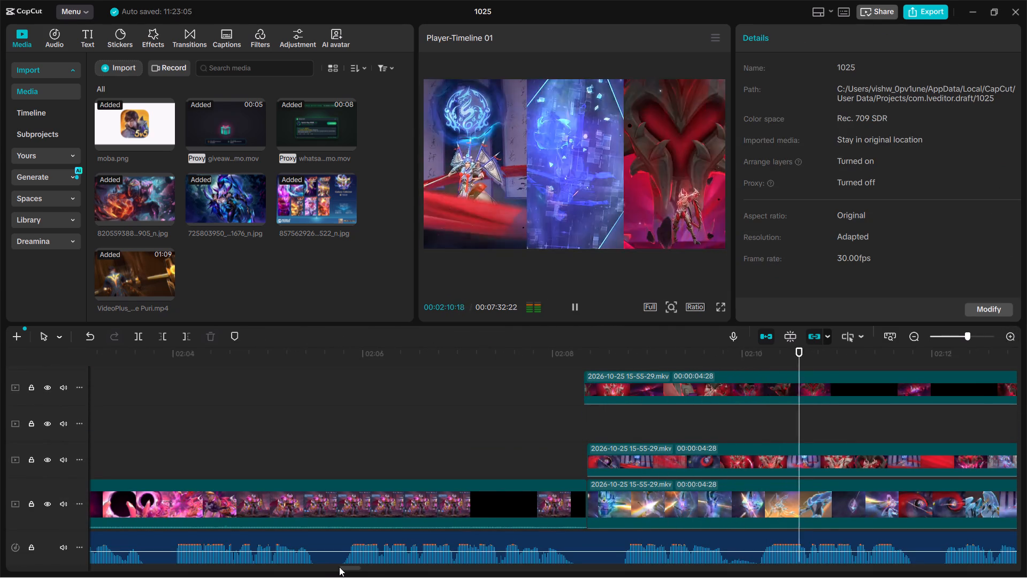
{"action": "left_click_drag", "start_coordinate": [346, 569], "coordinate": [362, 573]}
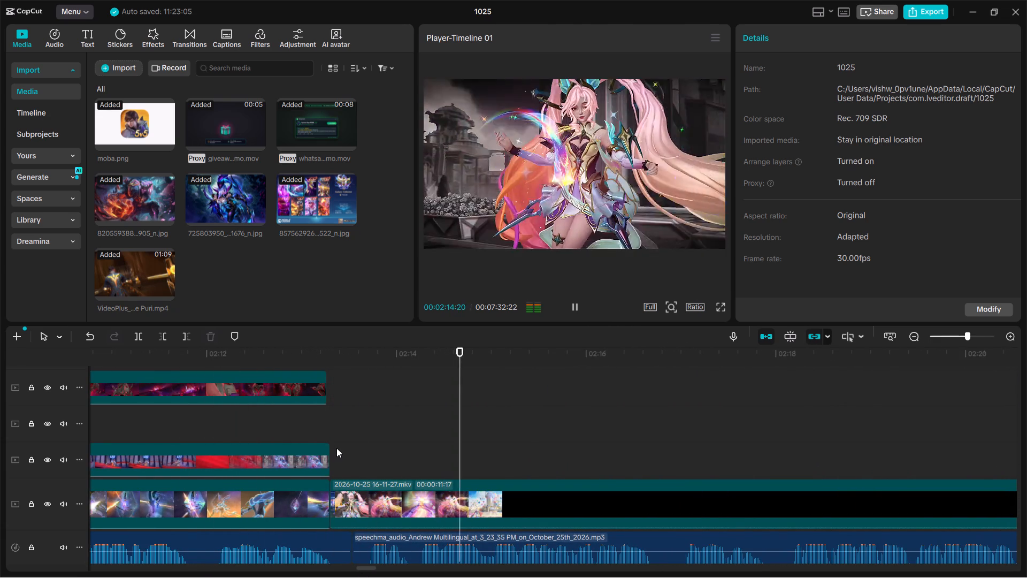
{"action": "left_click", "coordinate": [345, 448]}
{"action": "left_click", "coordinate": [309, 501]}
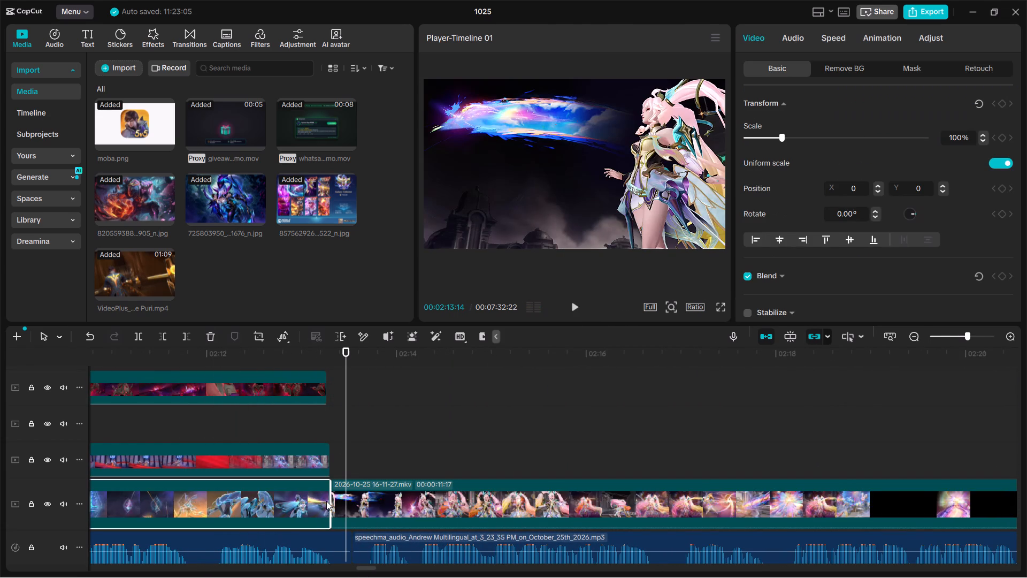
{"action": "left_click_drag", "start_coordinate": [327, 501], "coordinate": [349, 516]}
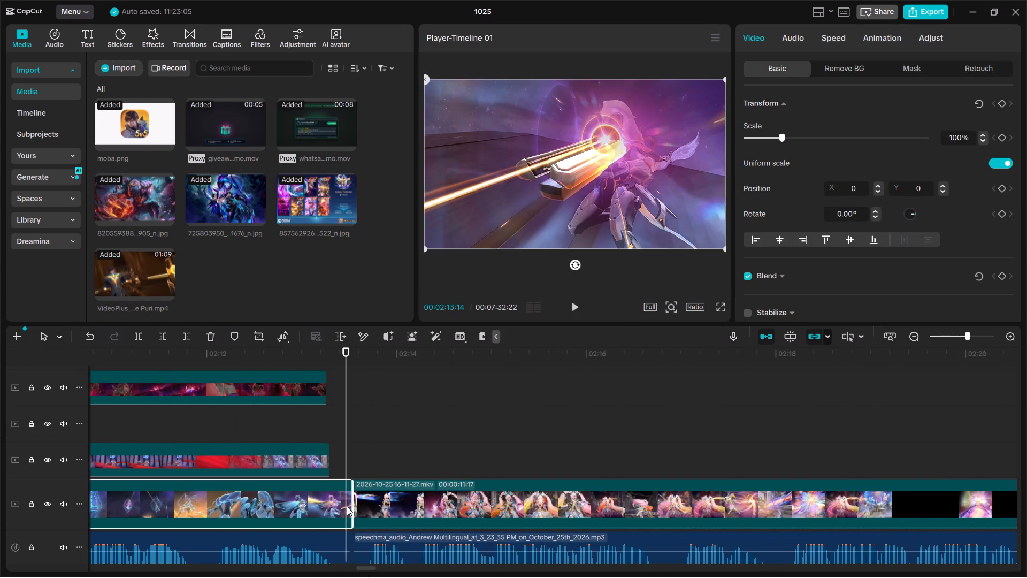
{"action": "left_click", "coordinate": [311, 460]}
{"action": "left_click_drag", "start_coordinate": [329, 462], "coordinate": [349, 468]}
{"action": "left_click", "coordinate": [310, 401]}
{"action": "left_click_drag", "start_coordinate": [328, 394], "coordinate": [344, 401]}
{"action": "key", "text": "space"}
{"action": "left_click", "coordinate": [349, 424]}
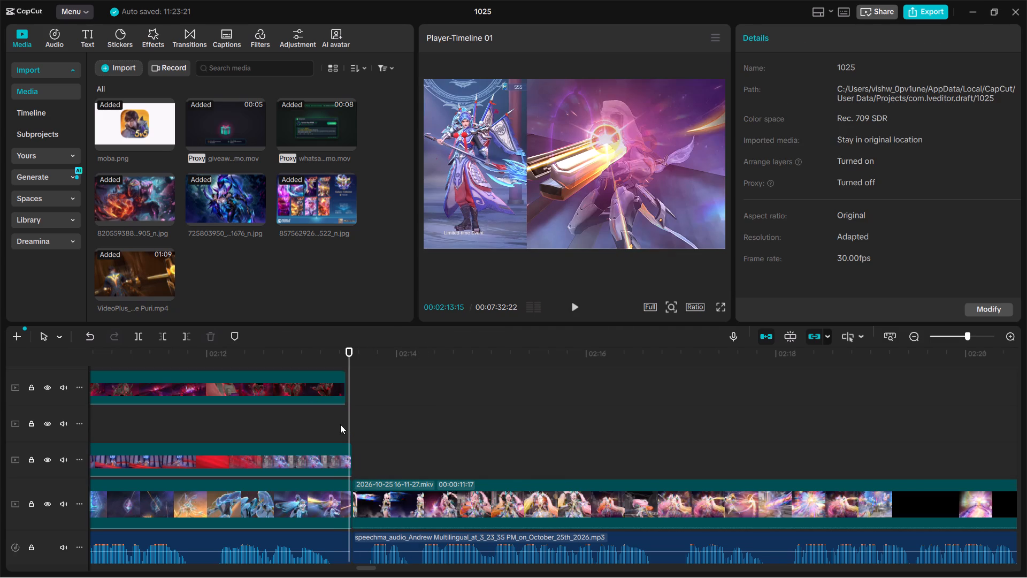
{"action": "left_click", "coordinate": [343, 394]}
{"action": "left_click", "coordinate": [348, 388]}
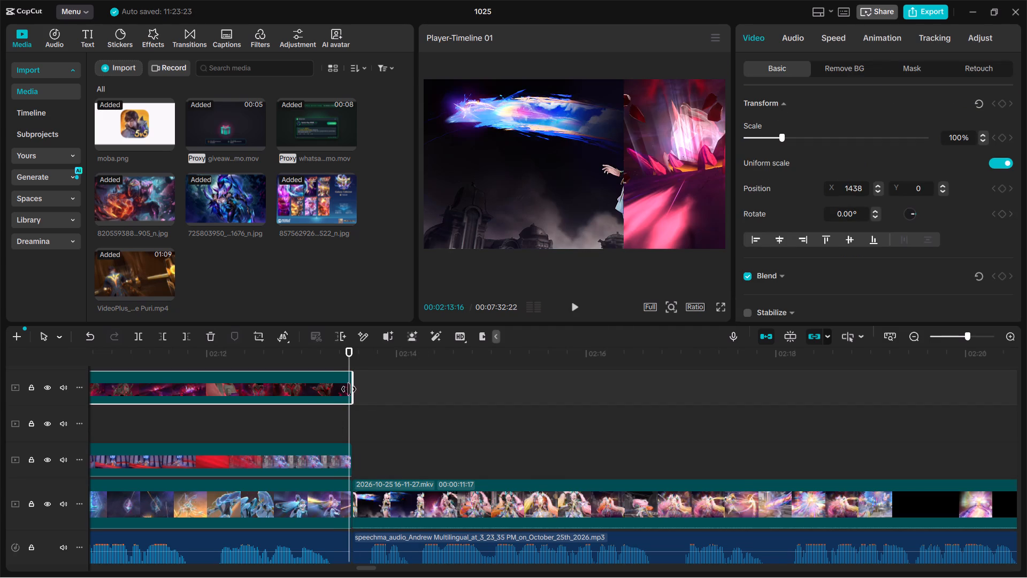
{"action": "left_click", "coordinate": [346, 440]}
{"action": "key", "text": "space"}
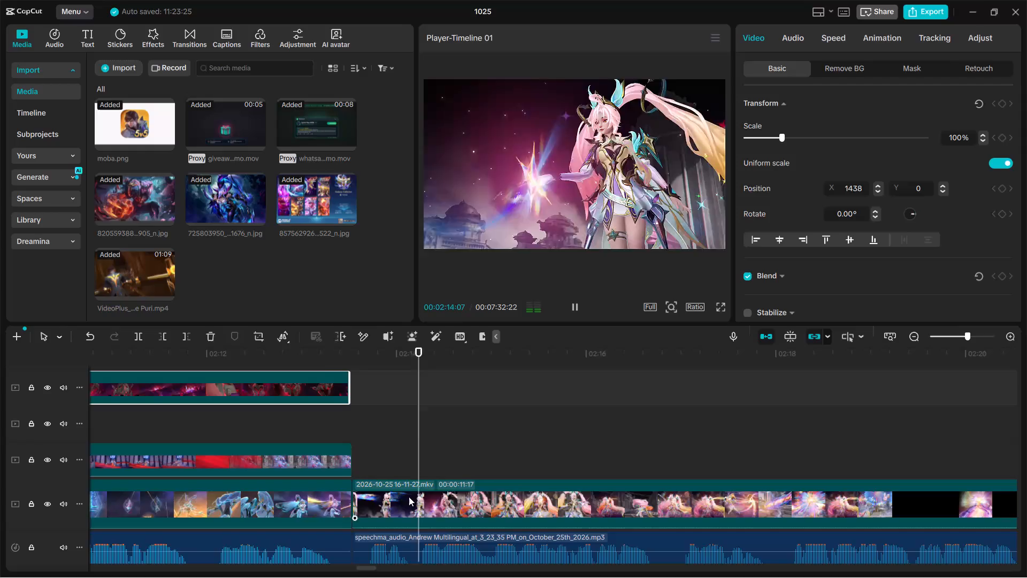
Play the timeline onward from about 00:02:14 and review the following clips, including the Kagura Feast of Eternity clip.
{"action": "double_click", "coordinate": [914, 335]}
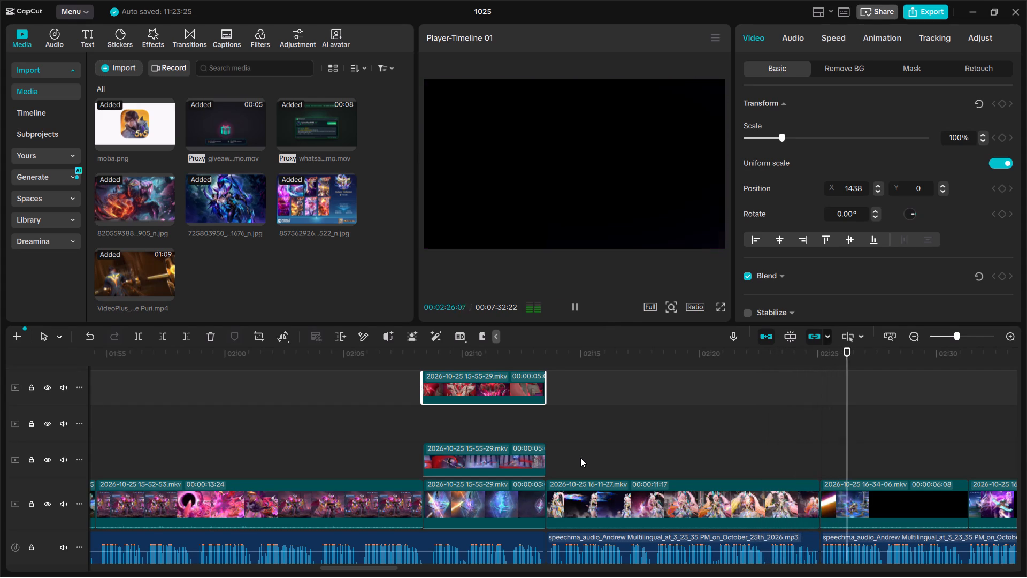
{"action": "left_click_drag", "start_coordinate": [389, 566], "coordinate": [407, 571]}
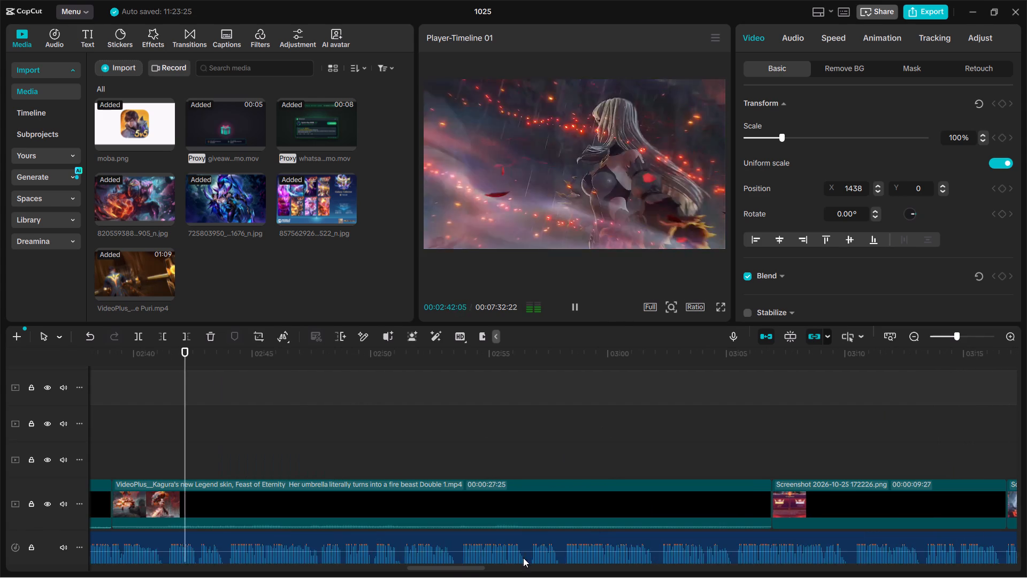
{"action": "left_click", "coordinate": [909, 333]}
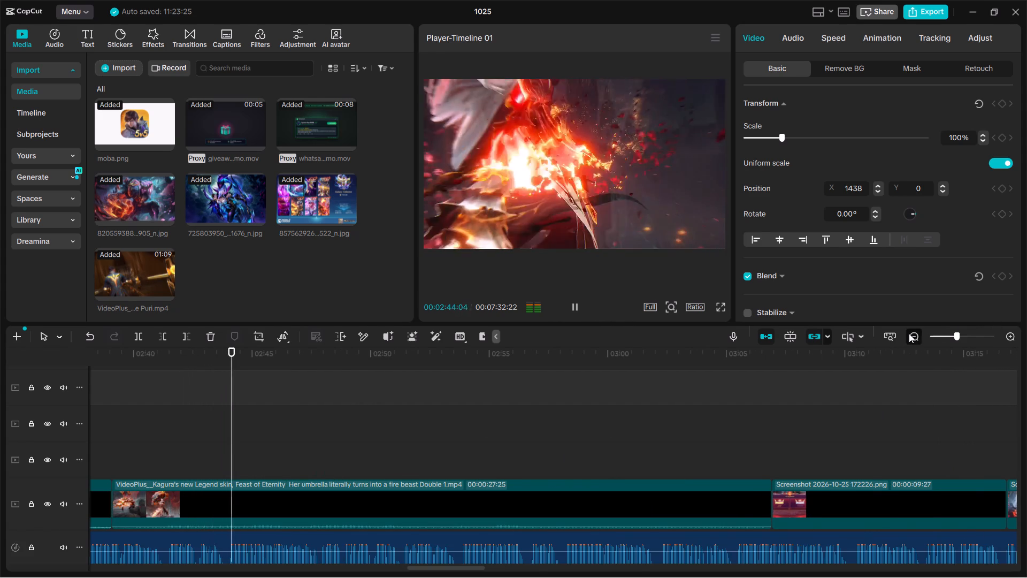
{"action": "left_click", "coordinate": [909, 333]}
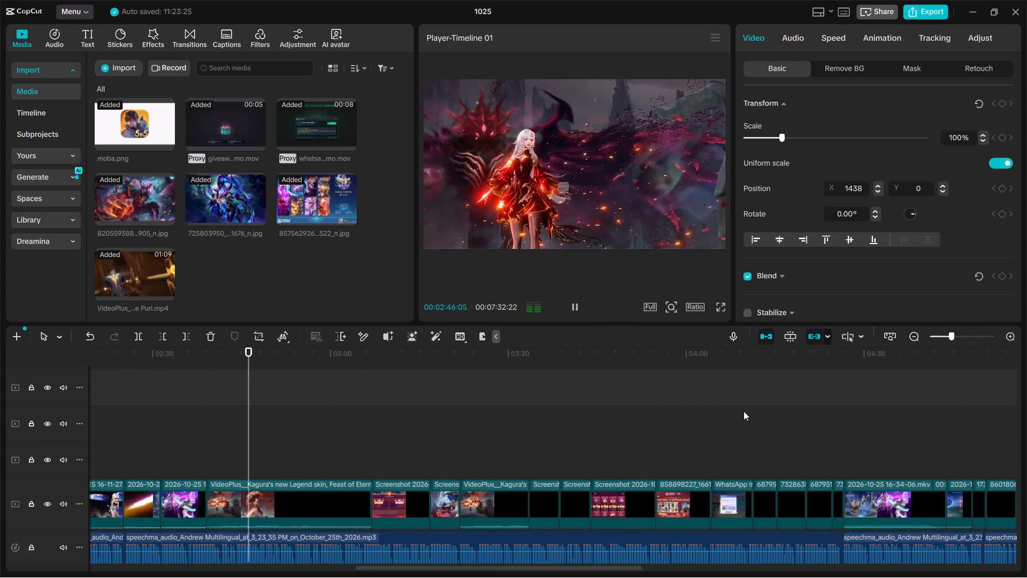
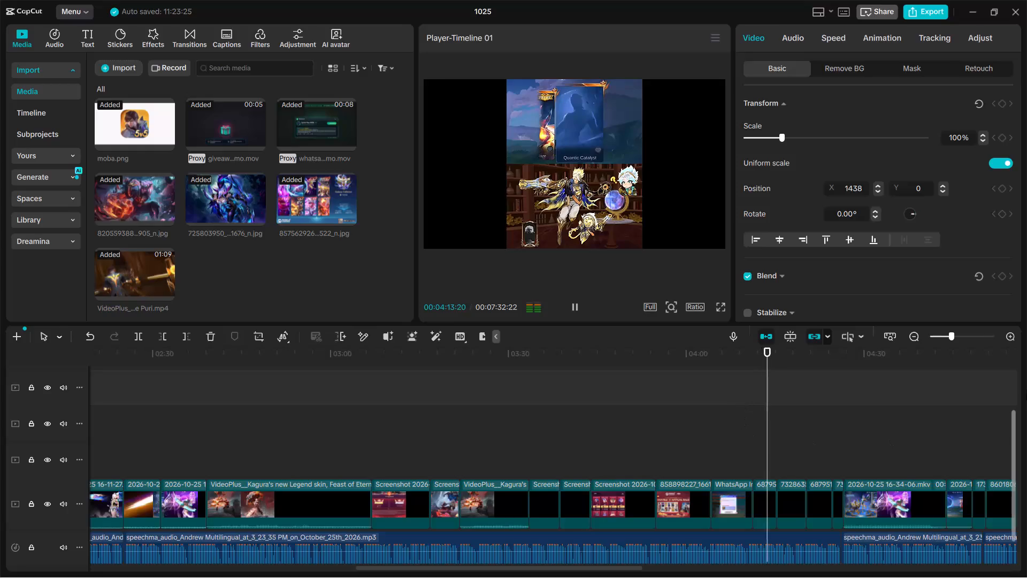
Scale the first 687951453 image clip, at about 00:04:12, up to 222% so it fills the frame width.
{"action": "double_click", "coordinate": [1014, 343]}
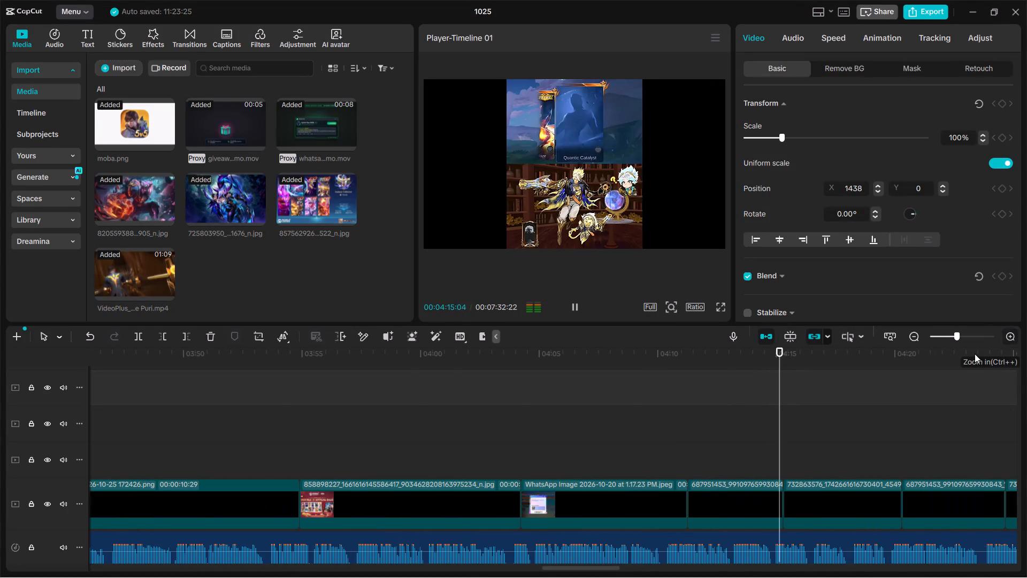
{"action": "key", "text": "space"}
{"action": "left_click", "coordinate": [756, 504]}
{"action": "left_click", "coordinate": [714, 408]}
{"action": "left_click", "coordinate": [721, 496]}
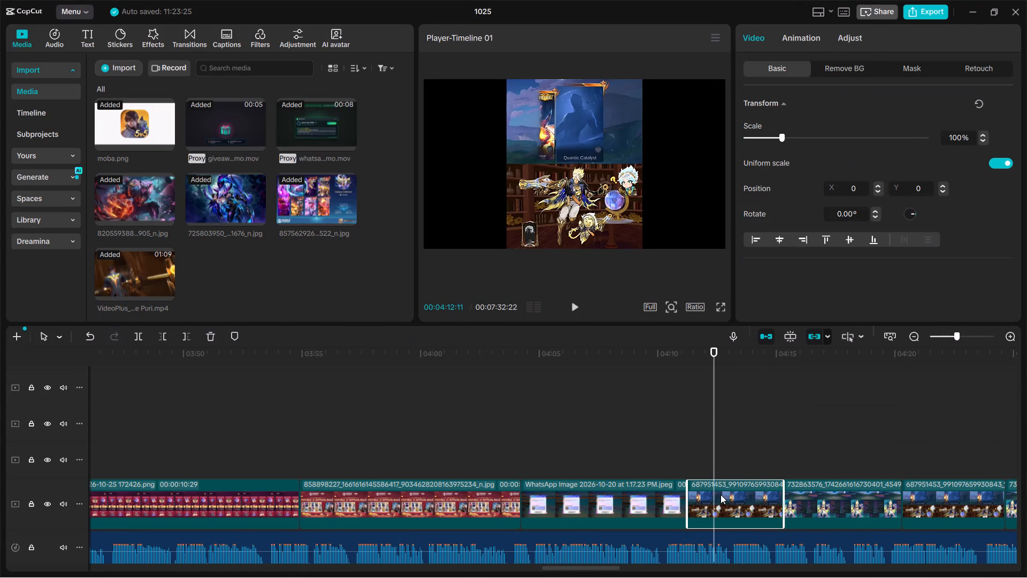
{"action": "left_click_drag", "start_coordinate": [644, 248], "coordinate": [837, 351]}
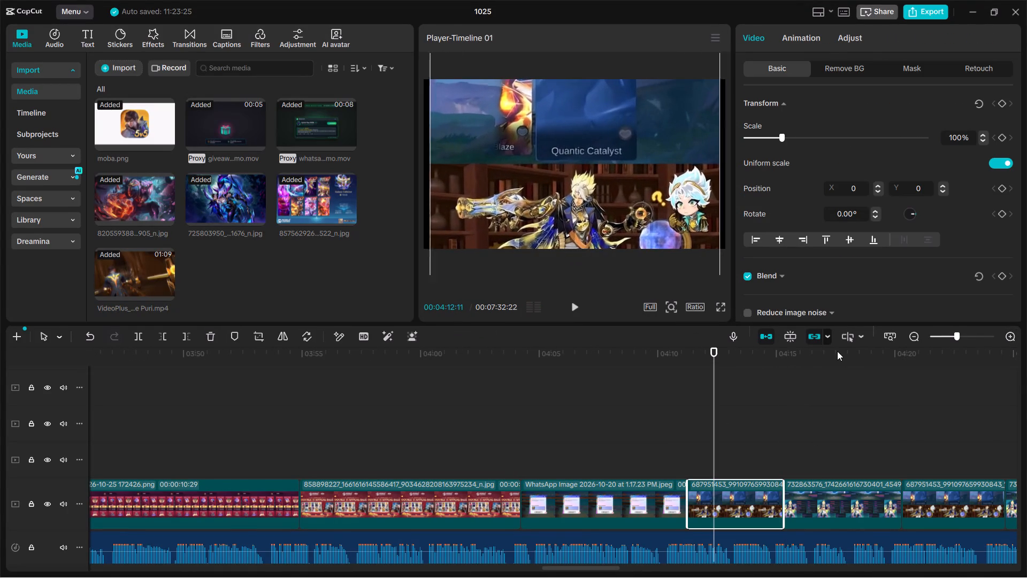
{"action": "left_click_drag", "start_coordinate": [837, 351], "coordinate": [842, 354]}
Animate the image vertically with a transform keyframe at 00:04:11:09 and position Y 1146 at 00:04:15:05, and play it back.
{"action": "left_click_drag", "start_coordinate": [710, 453], "coordinate": [692, 456]}
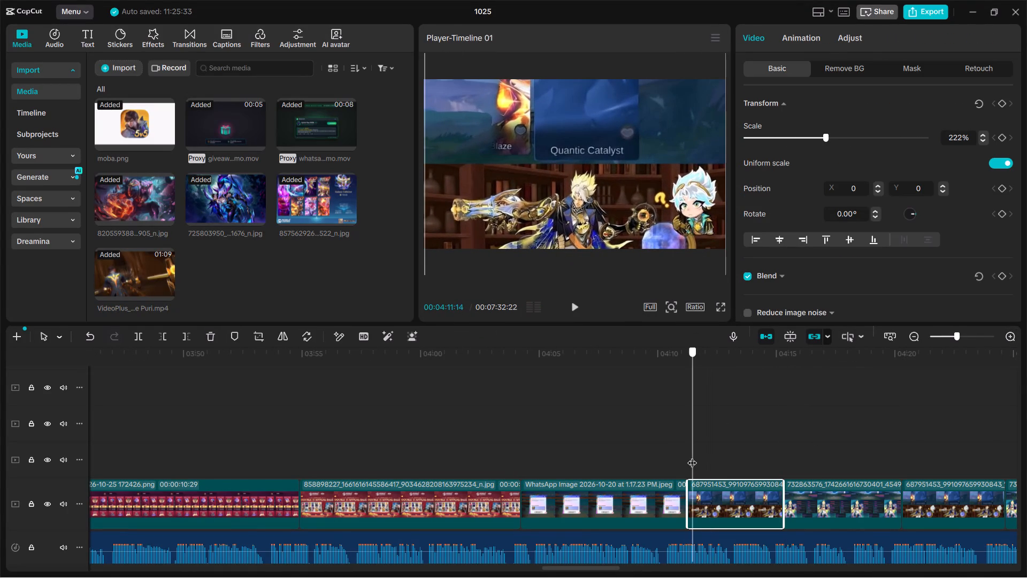
{"action": "left_click_drag", "start_coordinate": [692, 456], "coordinate": [688, 457]}
{"action": "left_click", "coordinate": [1005, 103]}
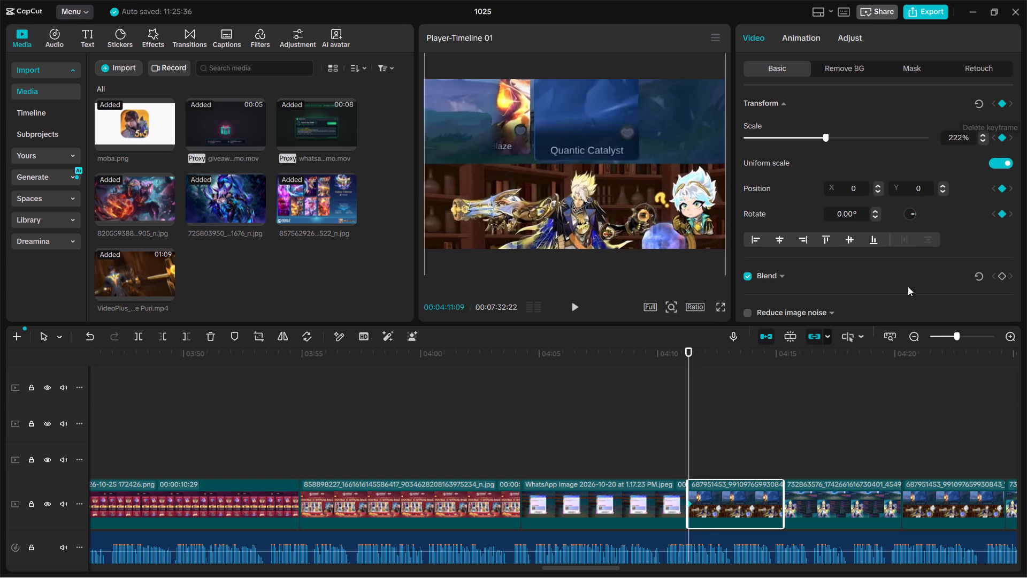
{"action": "double_click", "coordinate": [784, 465]}
{"action": "left_click", "coordinate": [770, 496]}
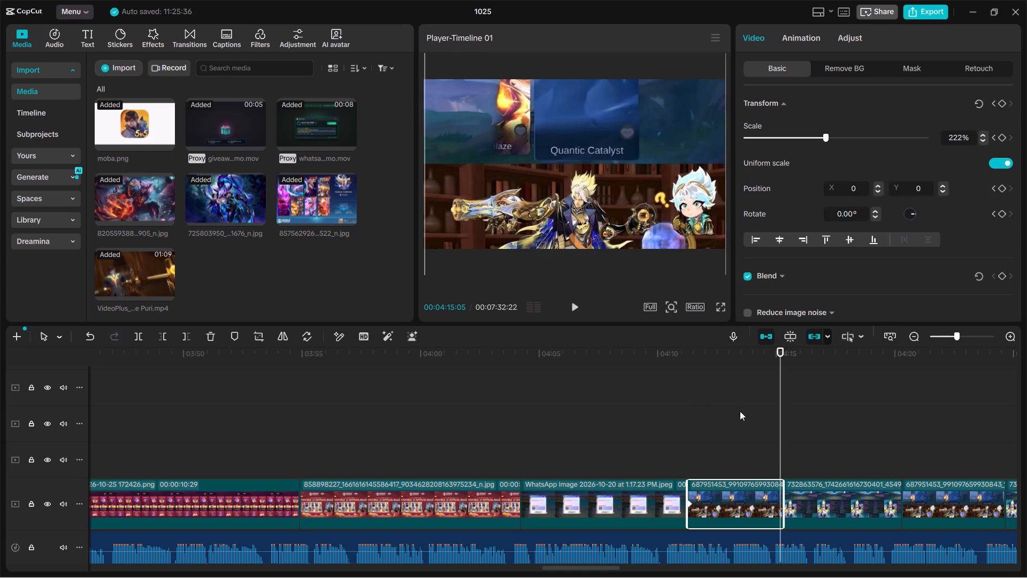
{"action": "left_click_drag", "start_coordinate": [677, 230], "coordinate": [673, 140]}
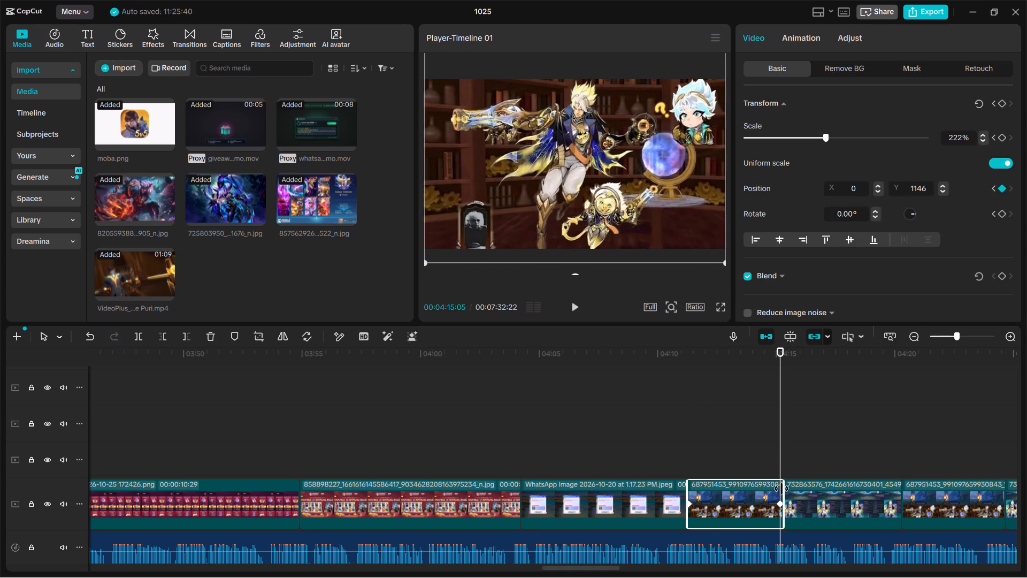
{"action": "left_click", "coordinate": [707, 454]}
{"action": "left_click", "coordinate": [684, 451]}
{"action": "key", "text": "space"}
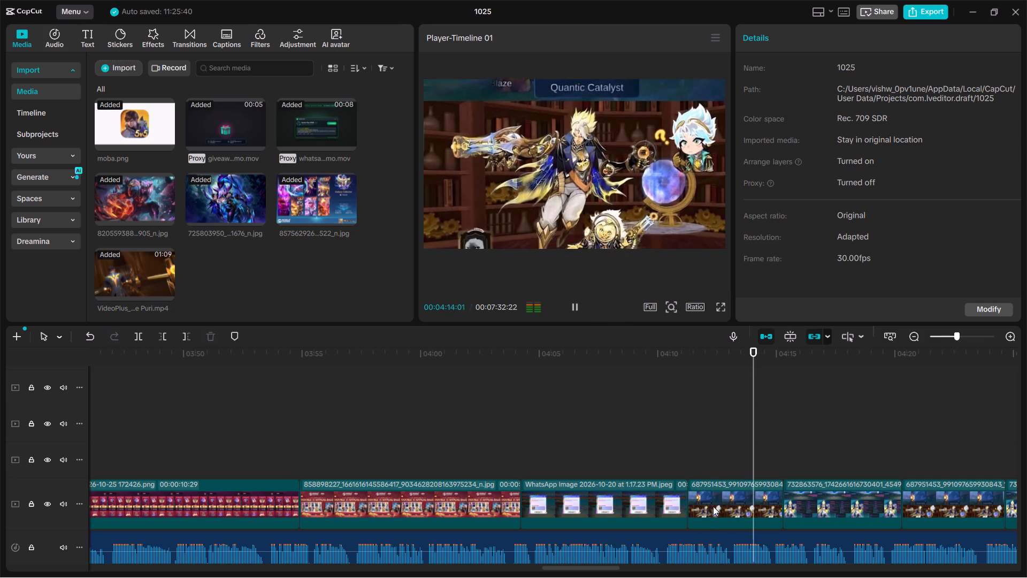
{"action": "key", "text": "space"}
{"action": "key", "text": "space"}
{"action": "key", "text": "space"}
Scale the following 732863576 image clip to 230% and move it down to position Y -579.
{"action": "left_click", "coordinate": [799, 510]}
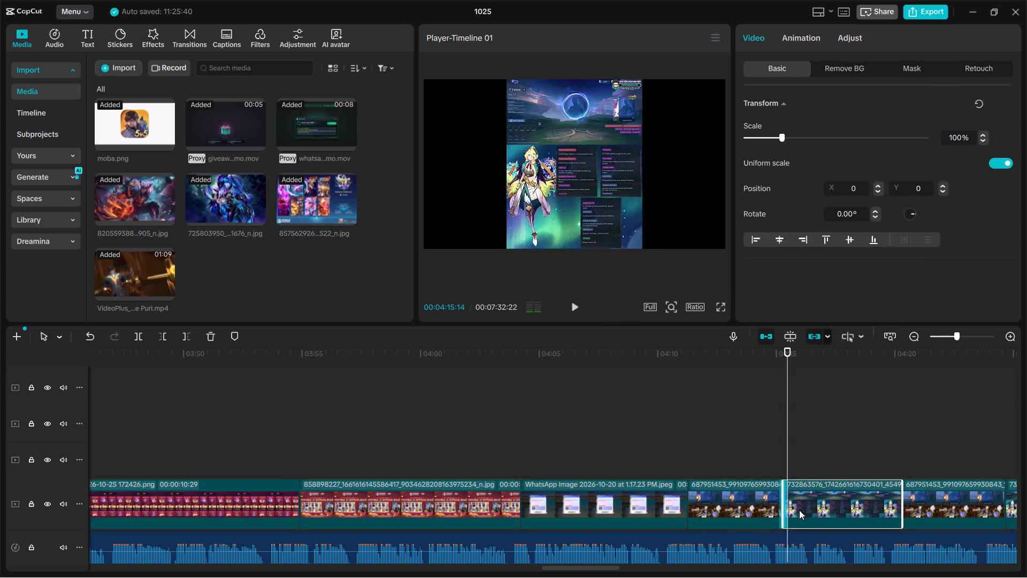
{"action": "left_click_drag", "start_coordinate": [647, 252], "coordinate": [798, 371]}
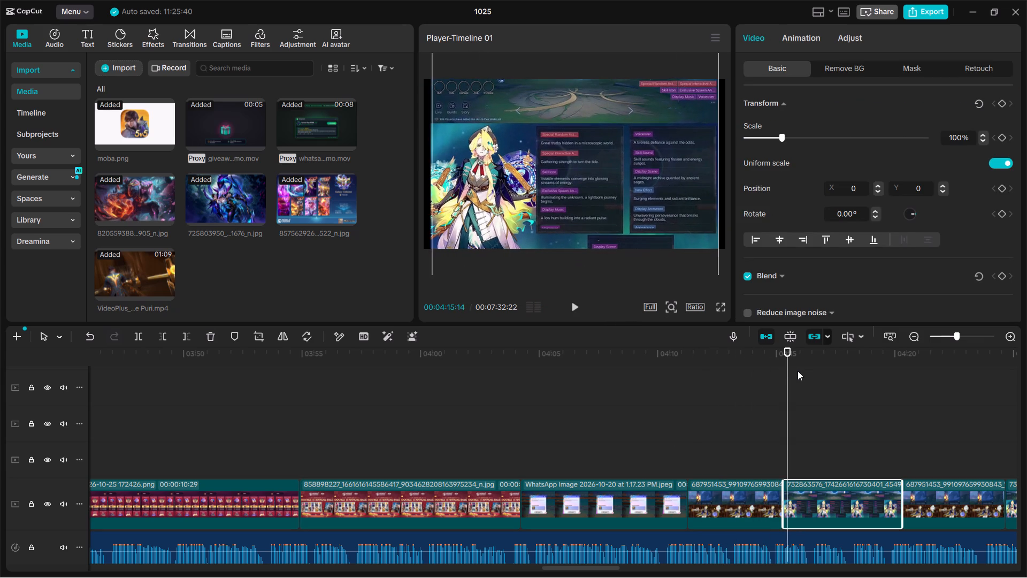
{"action": "left_click_drag", "start_coordinate": [798, 371], "coordinate": [805, 375]}
{"action": "left_click_drag", "start_coordinate": [692, 104], "coordinate": [707, 205]}
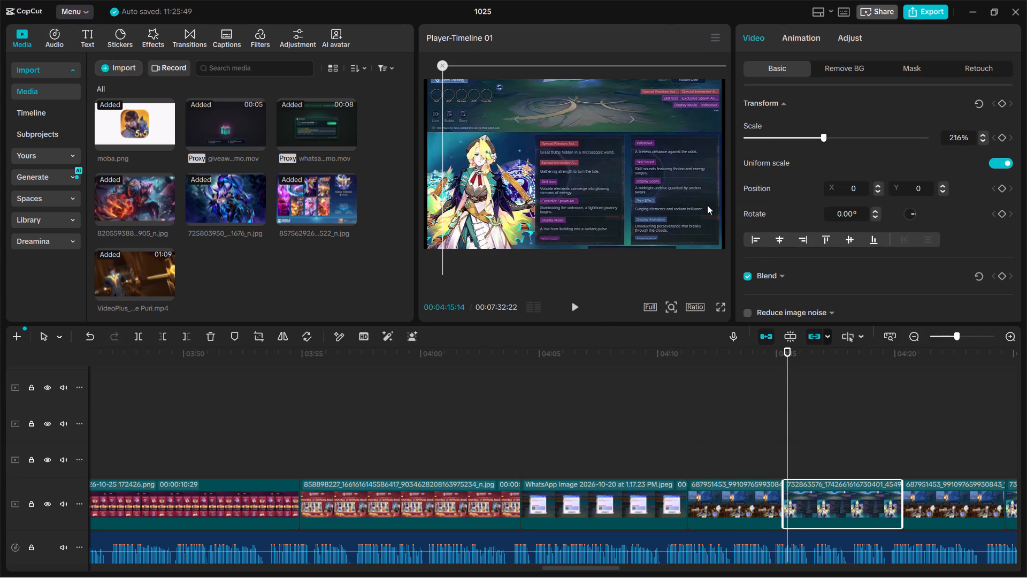
{"action": "left_click_drag", "start_coordinate": [707, 205], "coordinate": [689, 109]}
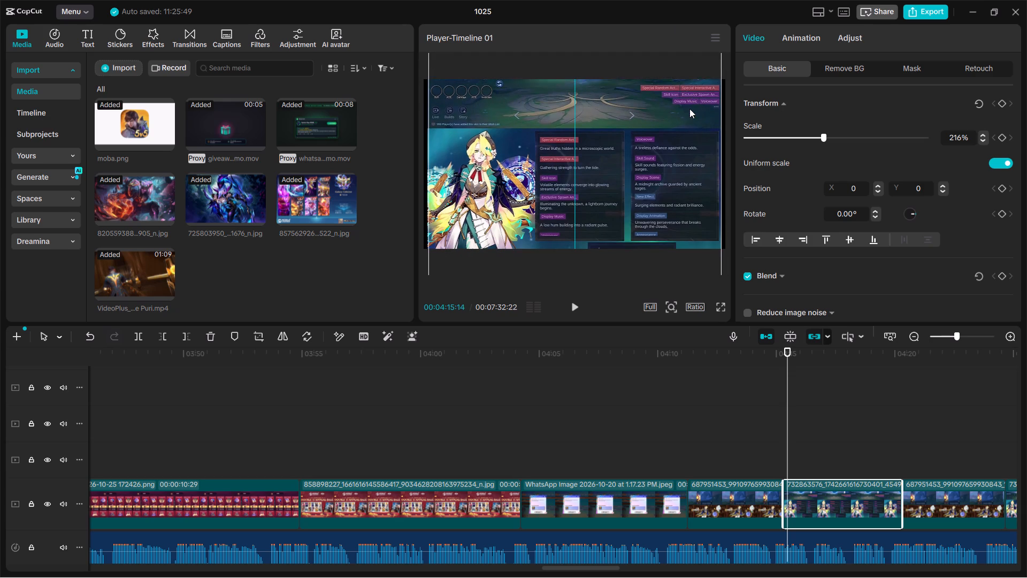
{"action": "left_click_drag", "start_coordinate": [689, 109], "coordinate": [691, 150]}
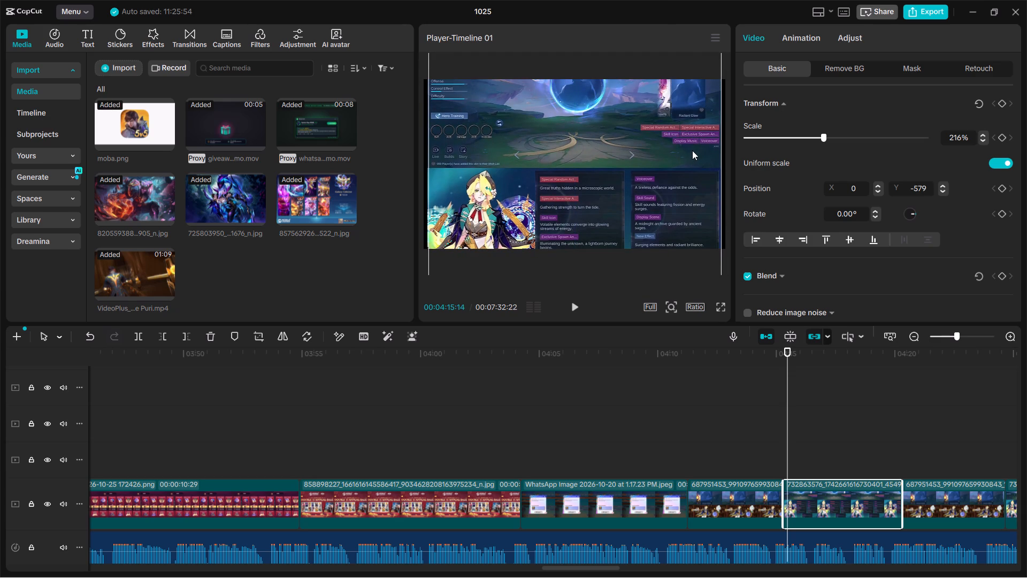
{"action": "left_click_drag", "start_coordinate": [815, 140], "coordinate": [821, 140]}
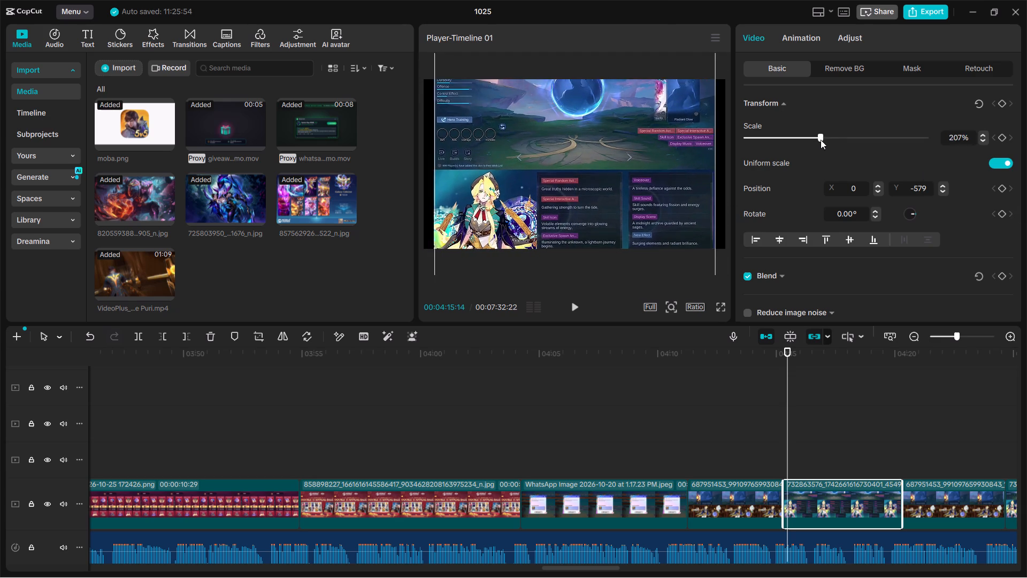
{"action": "left_click_drag", "start_coordinate": [821, 140], "coordinate": [829, 140]}
Animate this image upward, with a transform keyframe at 00:04:15:14 and a higher position near the clip's end, and play it back.
{"action": "left_click", "coordinate": [1001, 108]}
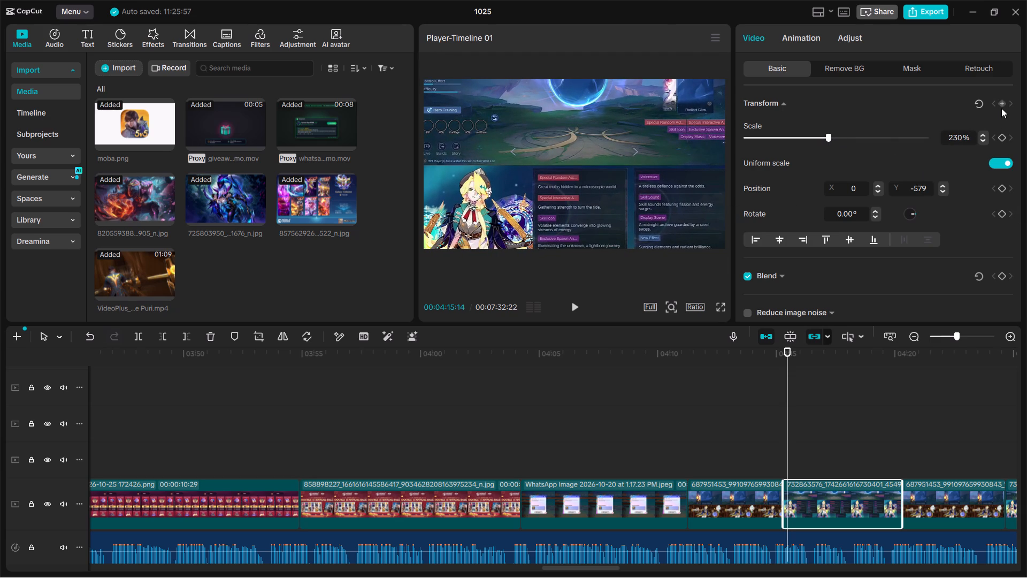
{"action": "left_click", "coordinate": [882, 452]}
{"action": "left_click_drag", "start_coordinate": [887, 454], "coordinate": [892, 460]}
{"action": "left_click", "coordinate": [888, 505]}
{"action": "left_click_drag", "start_coordinate": [663, 256], "coordinate": [661, 194]}
{"action": "left_click", "coordinate": [786, 462]}
{"action": "key", "text": "space"}
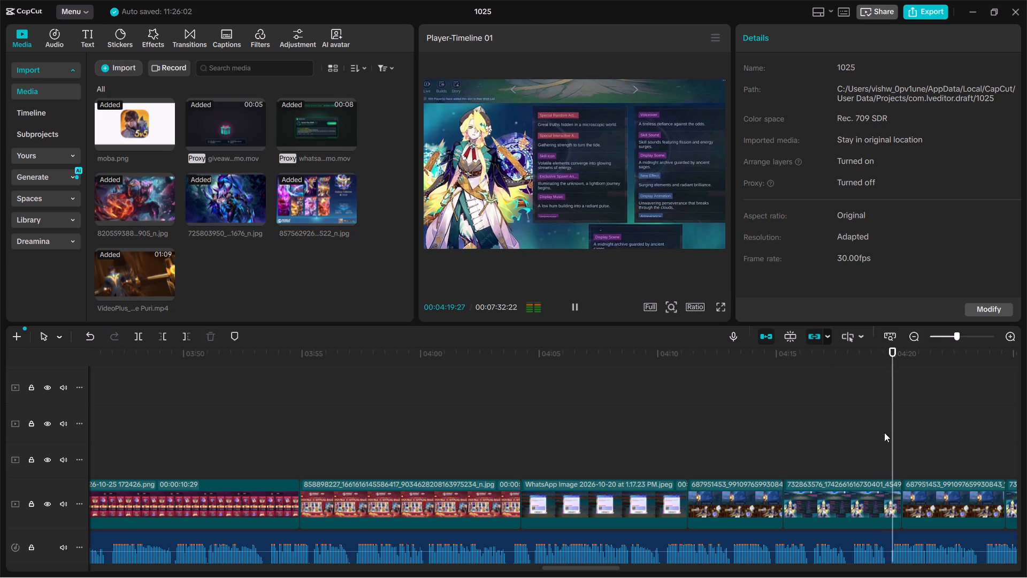
{"action": "key", "text": "space"}
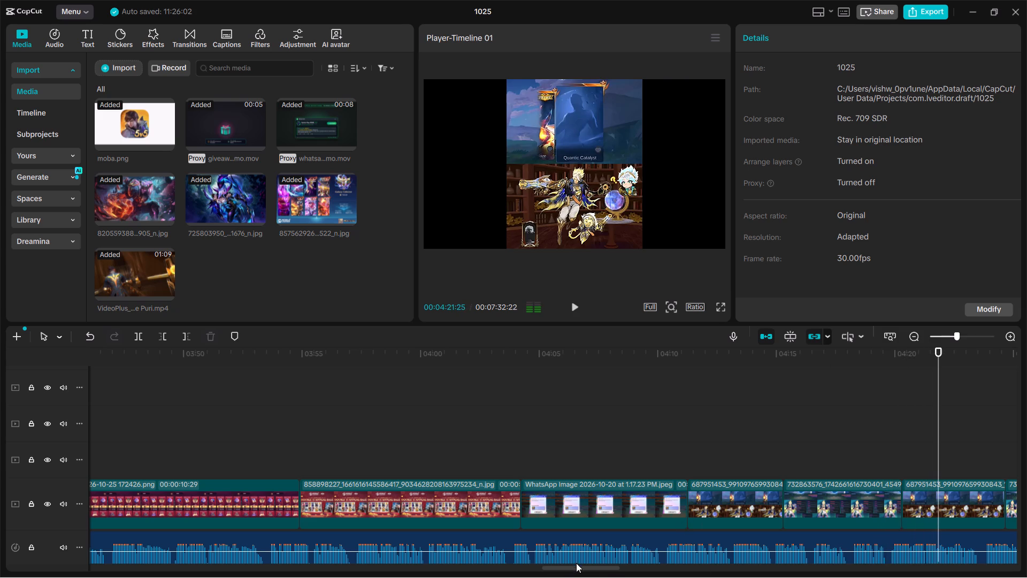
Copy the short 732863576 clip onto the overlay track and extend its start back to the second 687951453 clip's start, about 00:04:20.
{"action": "left_click_drag", "start_coordinate": [574, 568], "coordinate": [589, 572]}
{"action": "left_click", "coordinate": [845, 500]}
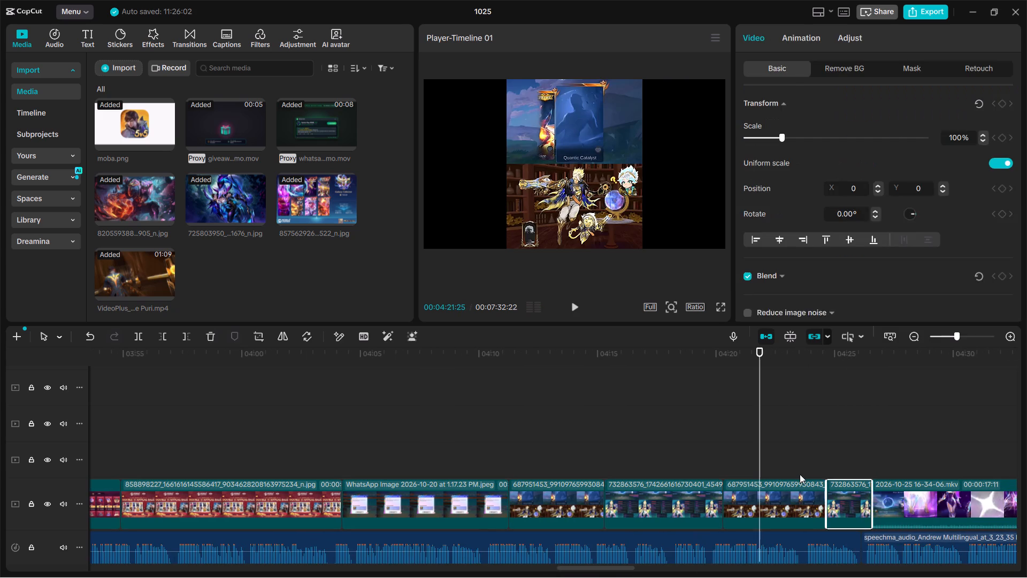
{"action": "left_click", "coordinate": [800, 474]}
{"action": "left_click_drag", "start_coordinate": [800, 470], "coordinate": [814, 477]}
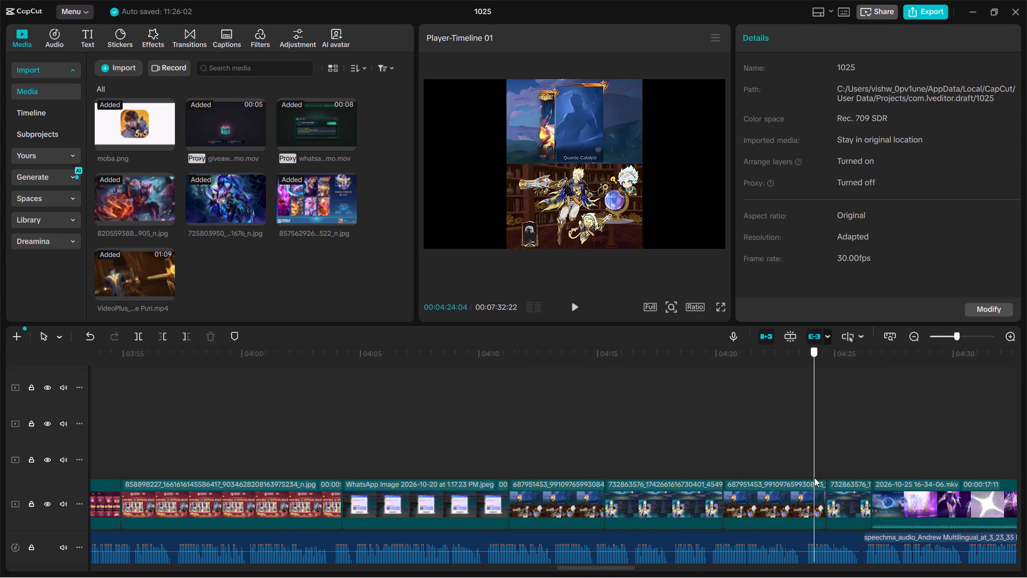
{"action": "left_click_drag", "start_coordinate": [814, 477], "coordinate": [814, 478]}
{"action": "left_click", "coordinate": [856, 501]}
{"action": "key", "text": "ctrl+c"}
{"action": "key", "text": "ctrl+v"}
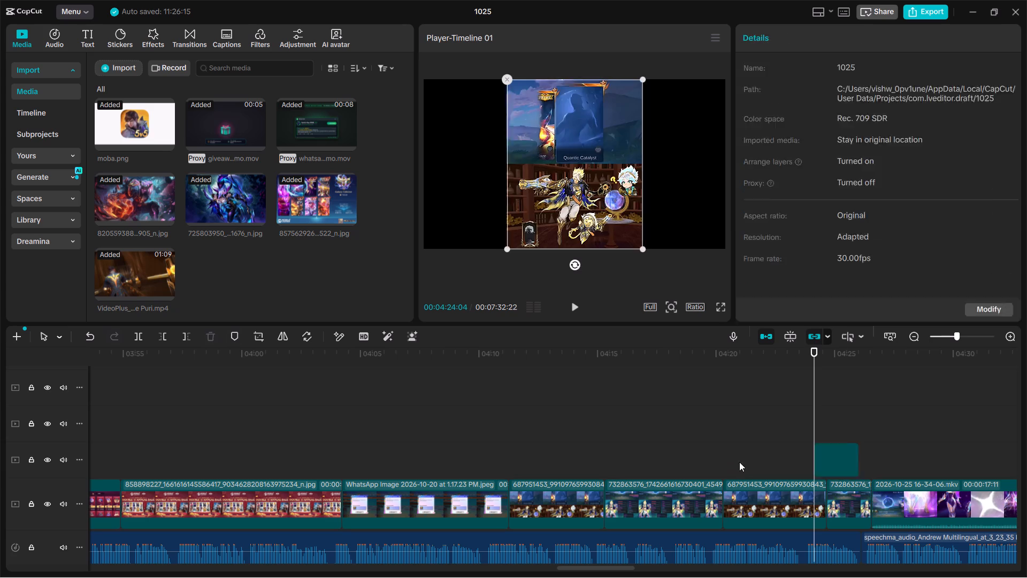
{"action": "left_click_drag", "start_coordinate": [813, 462], "coordinate": [727, 472]}
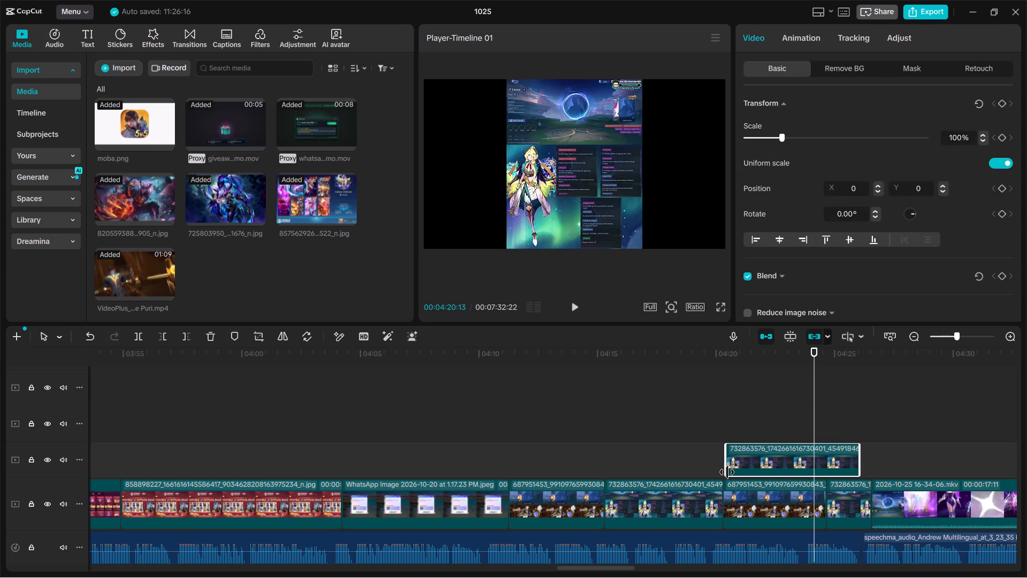
{"action": "left_click_drag", "start_coordinate": [727, 472], "coordinate": [722, 470]}
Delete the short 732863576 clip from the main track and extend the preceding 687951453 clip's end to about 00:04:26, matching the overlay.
{"action": "left_click", "coordinate": [846, 509]}
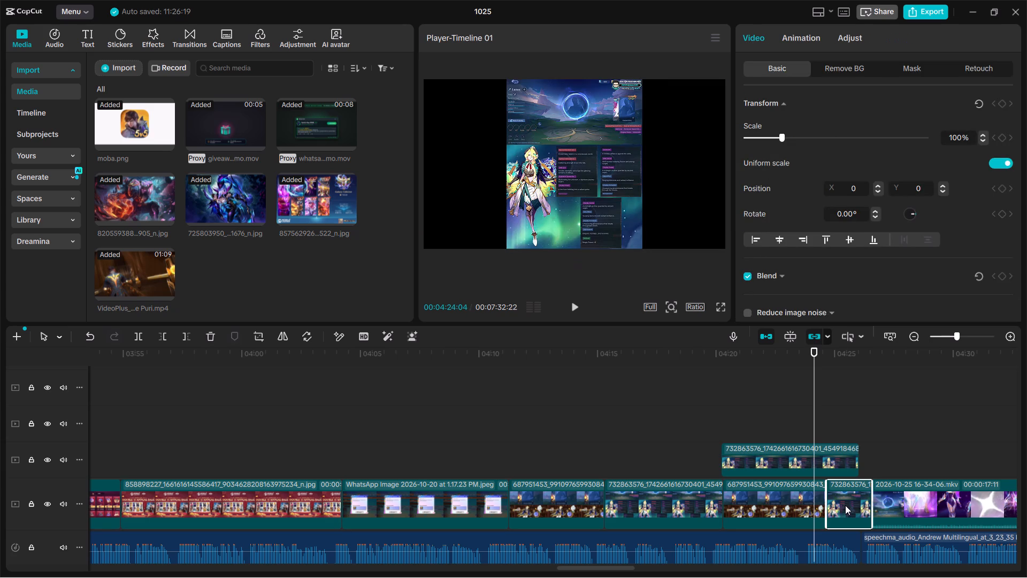
{"action": "key", "text": "Delete"}
{"action": "left_click", "coordinate": [816, 503]}
{"action": "left_click_drag", "start_coordinate": [829, 505], "coordinate": [847, 508]}
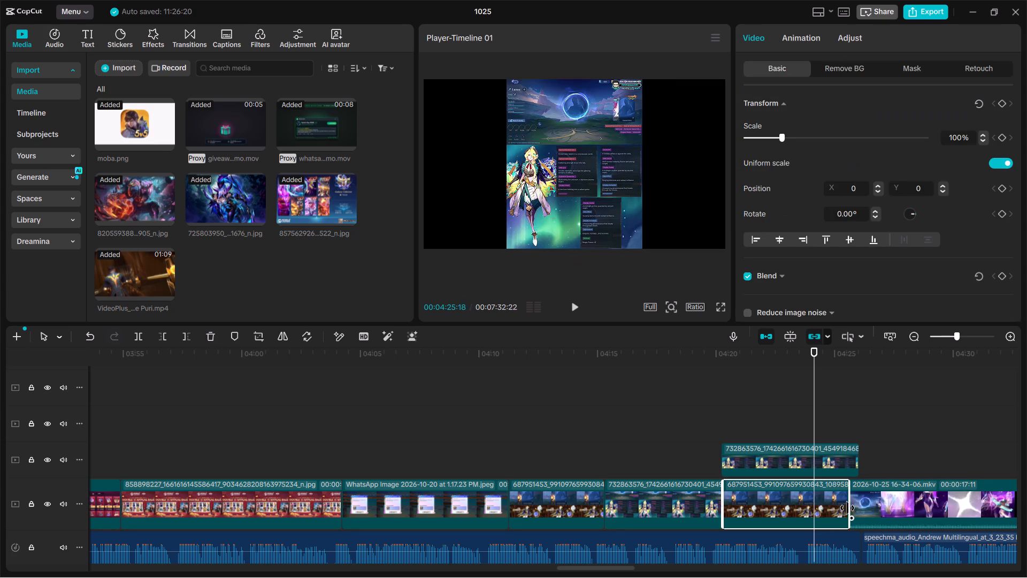
{"action": "left_click_drag", "start_coordinate": [847, 508], "coordinate": [860, 510]}
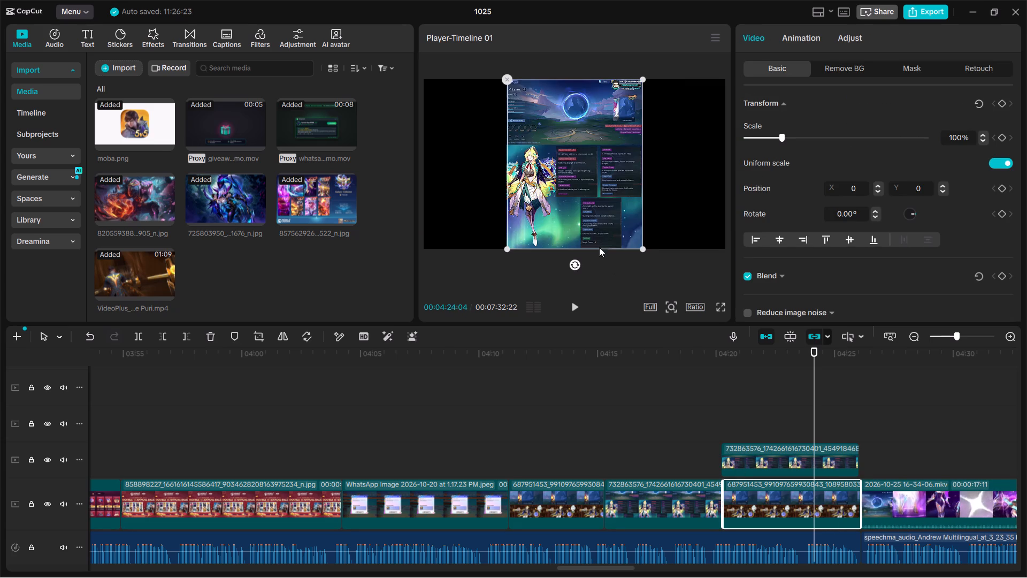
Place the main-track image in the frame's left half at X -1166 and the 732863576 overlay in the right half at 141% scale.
{"action": "left_click_drag", "start_coordinate": [587, 207], "coordinate": [495, 207]}
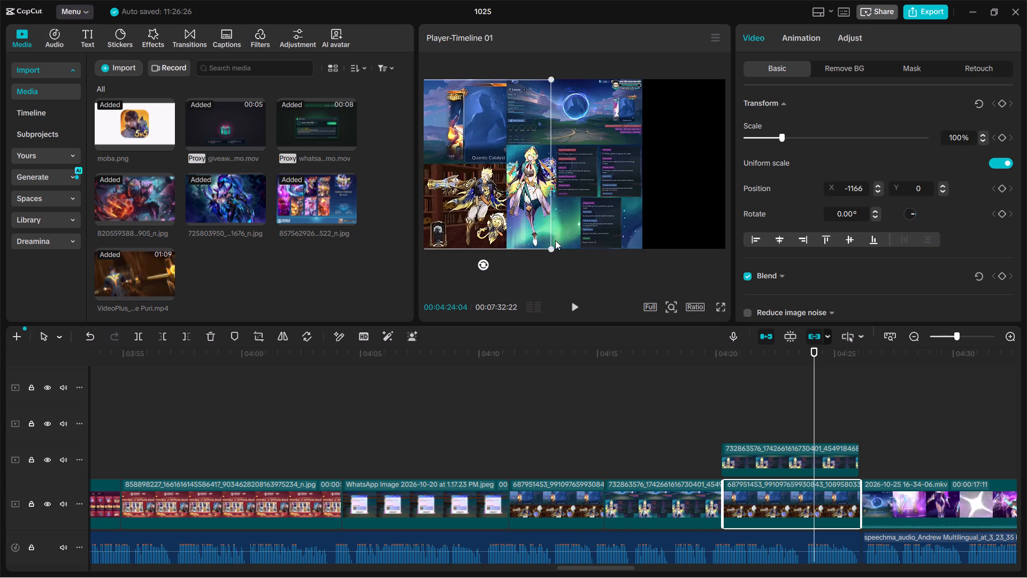
{"action": "left_click", "coordinate": [595, 230]}
{"action": "left_click_drag", "start_coordinate": [598, 214], "coordinate": [668, 208]}
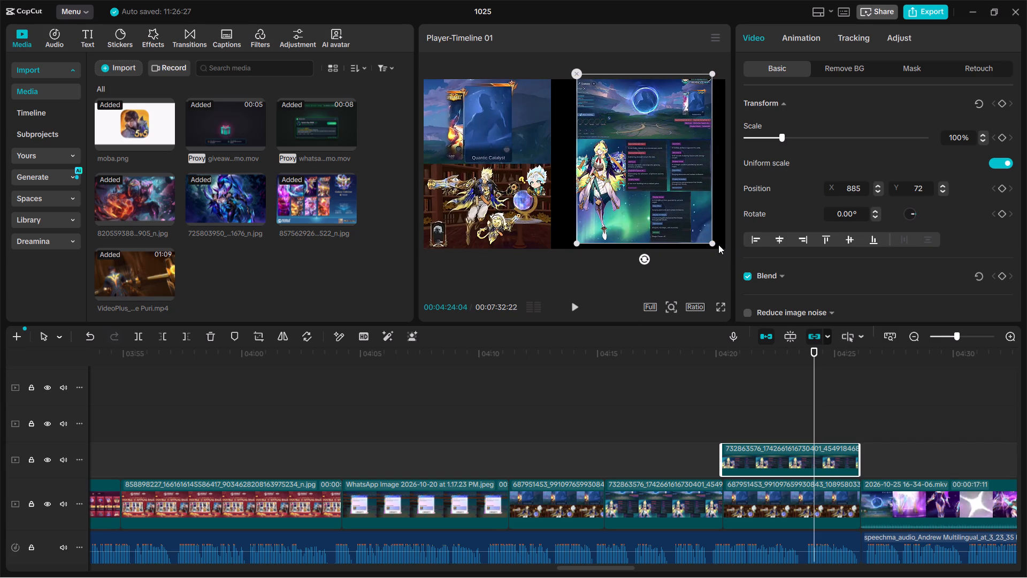
{"action": "left_click_drag", "start_coordinate": [714, 242], "coordinate": [752, 293]}
{"action": "left_click_drag", "start_coordinate": [693, 206], "coordinate": [700, 193]}
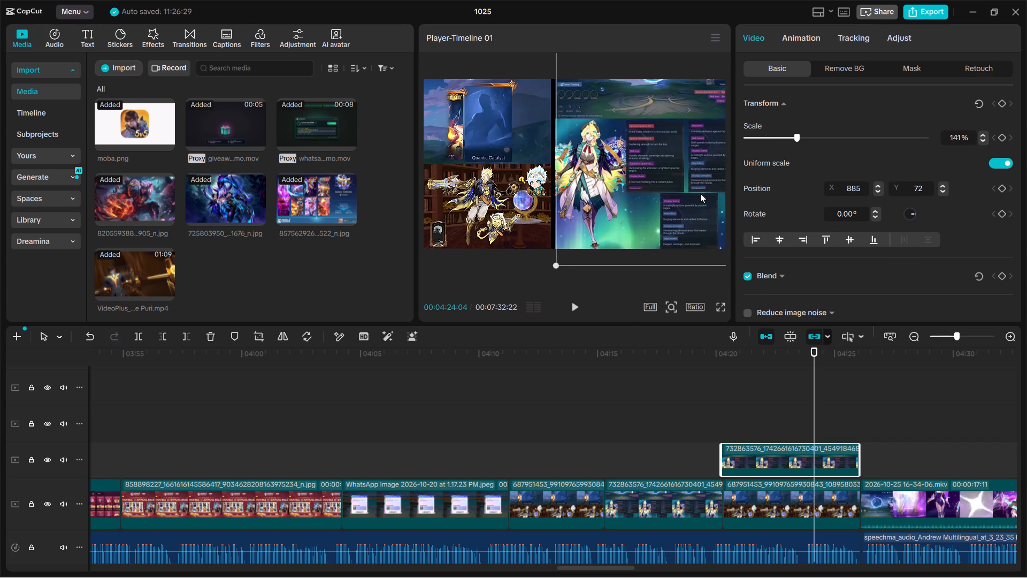
{"action": "left_click_drag", "start_coordinate": [700, 193], "coordinate": [707, 196]}
Enlarge the main-track image to 145%, reposition it in the left half, and shift the overlay to X 1140, Y 192.
{"action": "left_click", "coordinate": [532, 202]}
{"action": "left_click_drag", "start_coordinate": [533, 202], "coordinate": [550, 206]}
{"action": "left_click_drag", "start_coordinate": [569, 250], "coordinate": [605, 307]}
{"action": "left_click_drag", "start_coordinate": [554, 203], "coordinate": [550, 186]}
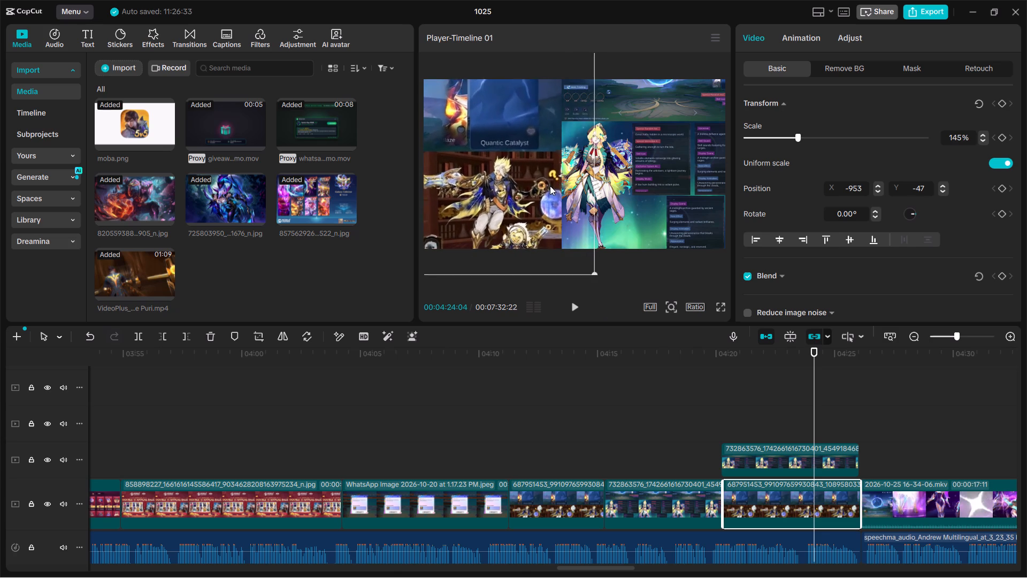
{"action": "left_click_drag", "start_coordinate": [550, 186], "coordinate": [541, 173]}
{"action": "left_click", "coordinate": [656, 187]}
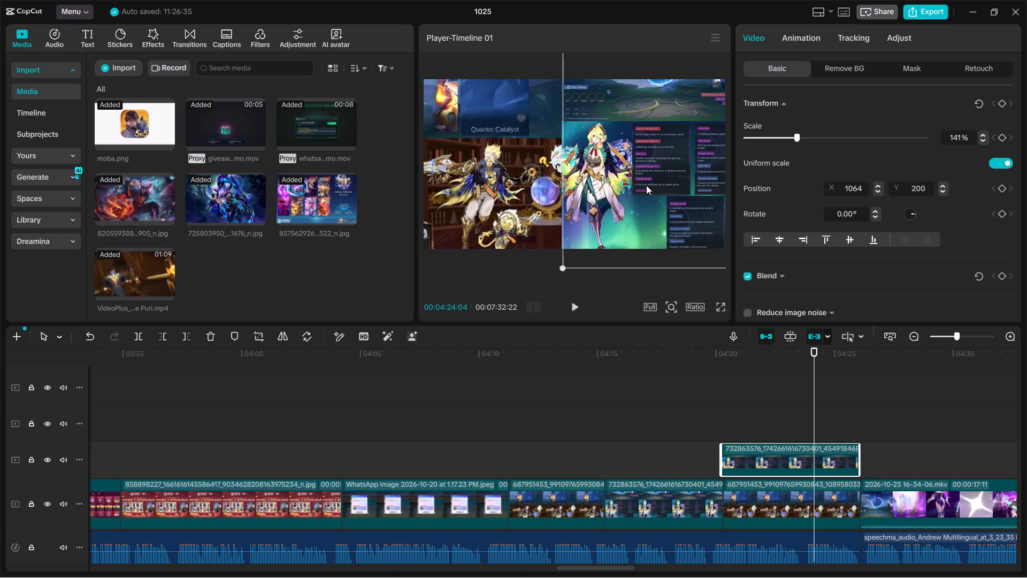
{"action": "left_click_drag", "start_coordinate": [646, 185], "coordinate": [653, 185]}
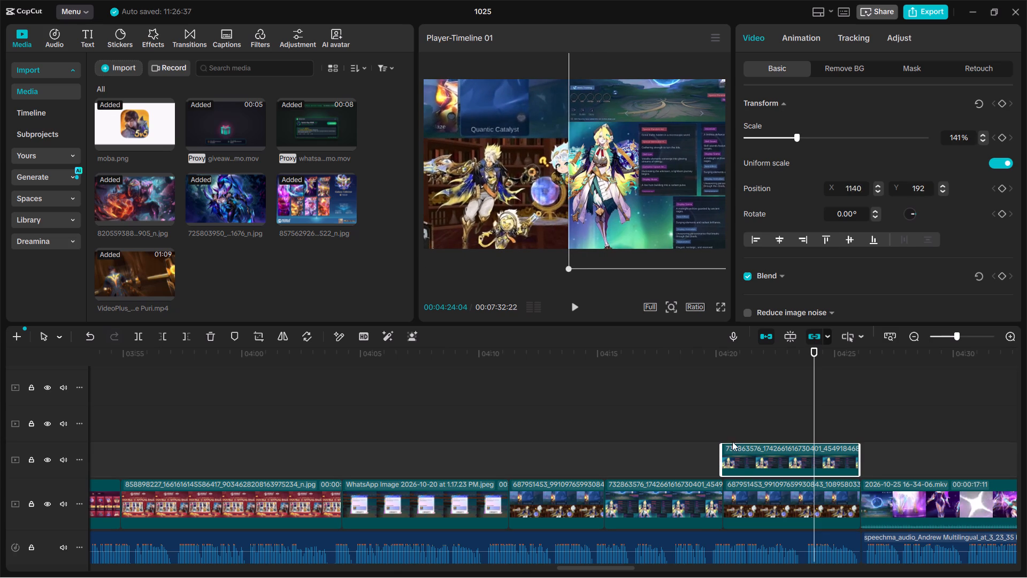
Play the timeline from about 00:04:20 and review the split-screen images and the clips that follow.
{"action": "left_click", "coordinate": [715, 416]}
{"action": "key", "text": "space"}
{"action": "scroll", "coordinate": [715, 416], "scroll_direction": "down", "scroll_amount": 3}
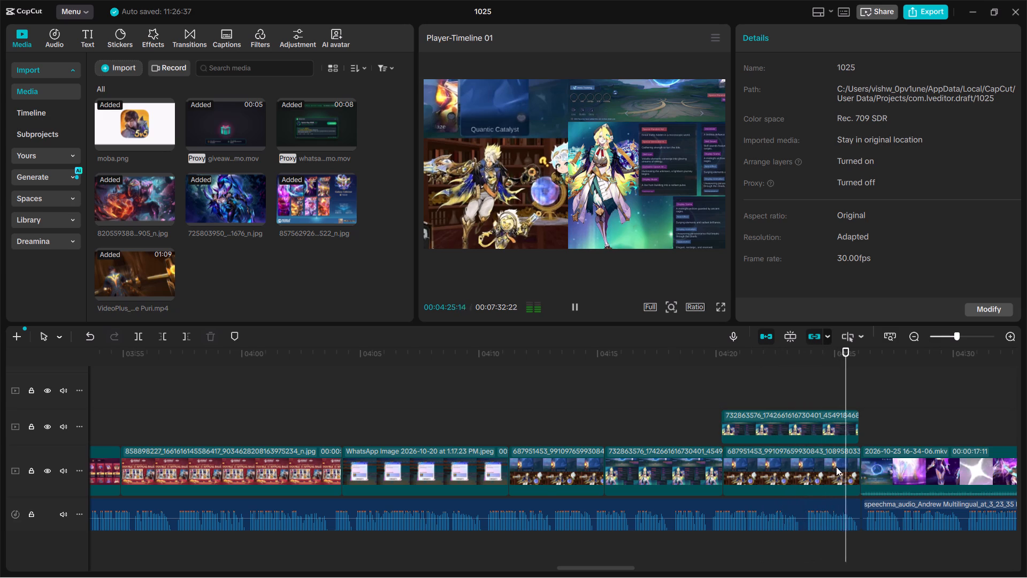
{"action": "left_click", "coordinate": [917, 332]}
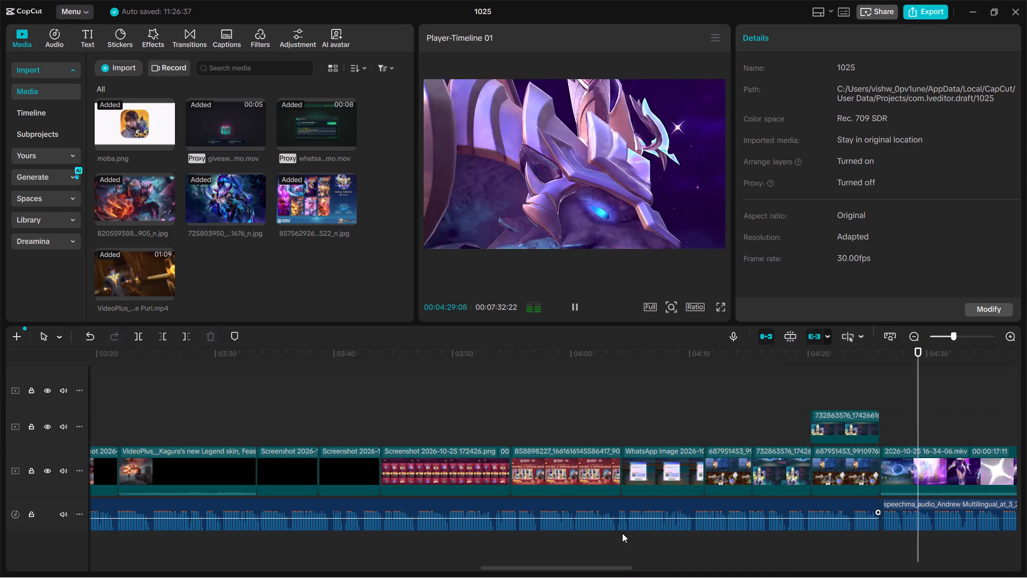
{"action": "left_click_drag", "start_coordinate": [611, 566], "coordinate": [634, 576]}
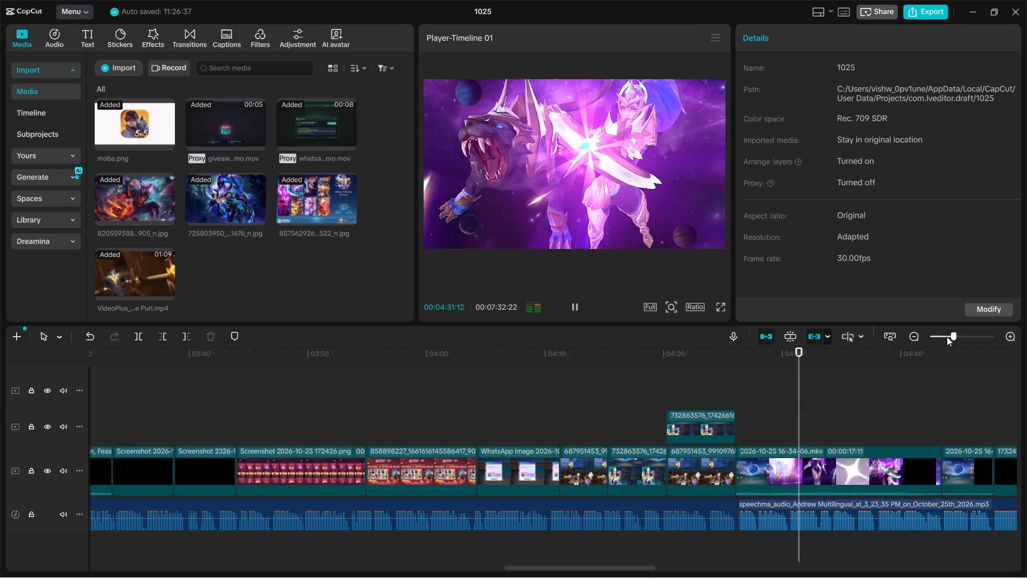
{"action": "left_click", "coordinate": [913, 338]}
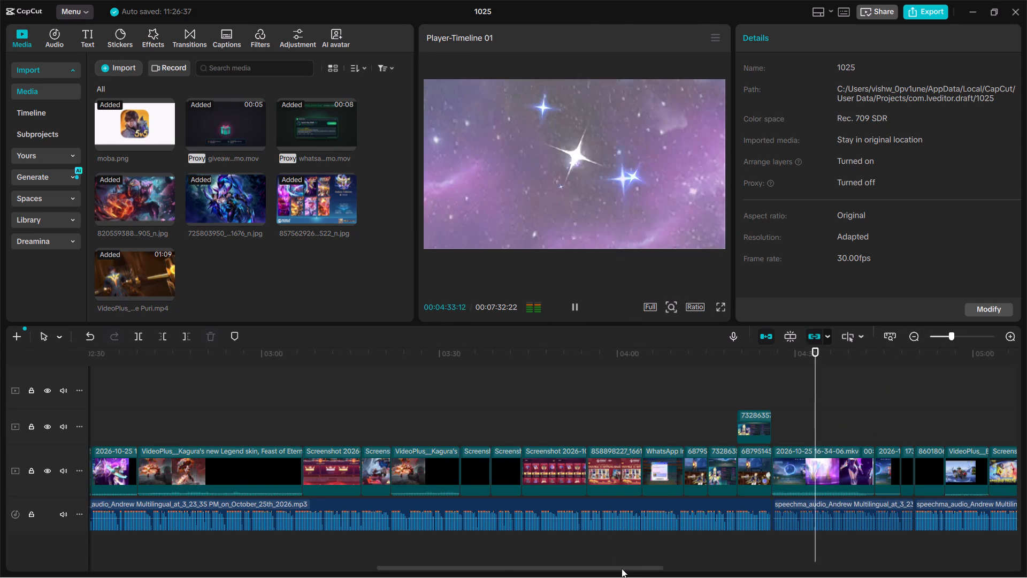
{"action": "left_click_drag", "start_coordinate": [622, 569], "coordinate": [646, 572]}
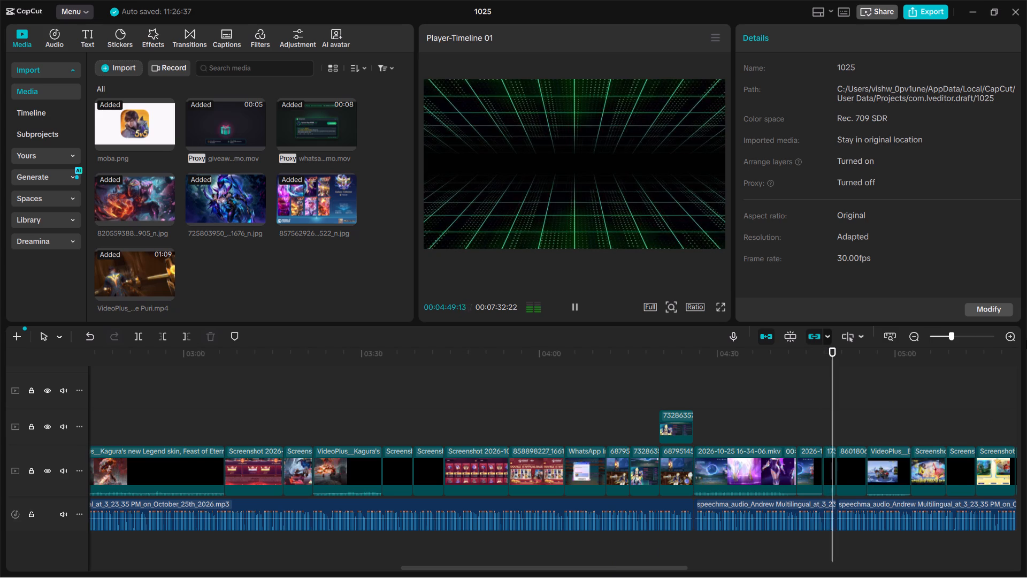
Examine the green grid clip near 00:04:47 and the clip arrangement across the timeline back to its start.
{"action": "left_click", "coordinate": [1013, 332]}
{"action": "left_click", "coordinate": [1013, 333]}
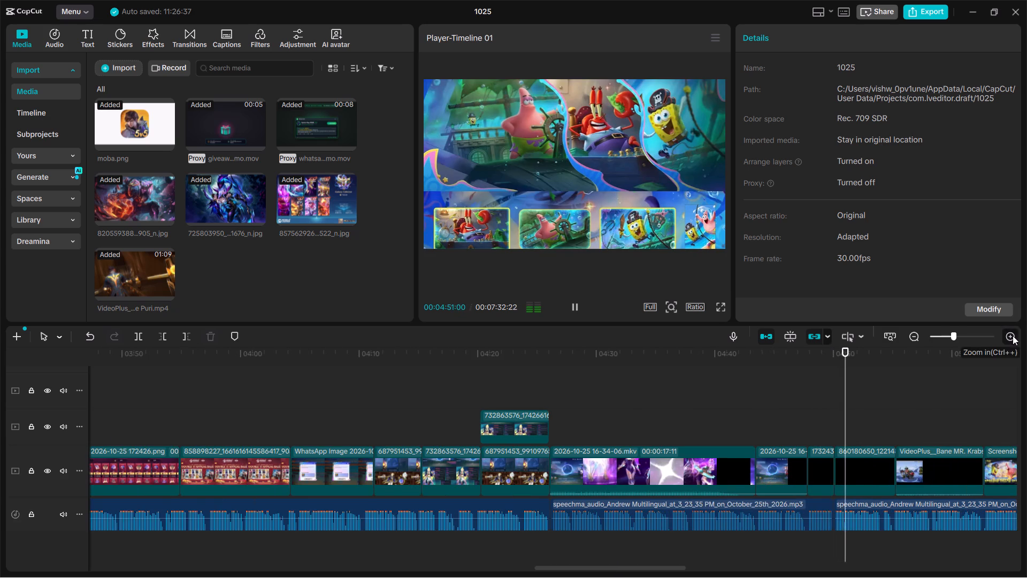
{"action": "left_click", "coordinate": [772, 427]}
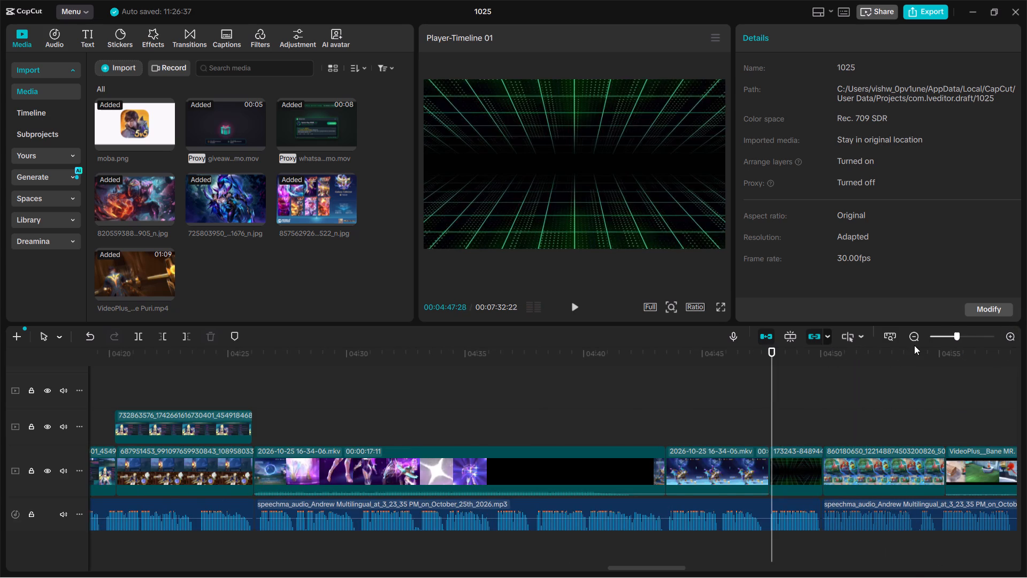
{"action": "double_click", "coordinate": [914, 345]}
{"action": "triple_click", "coordinate": [914, 336]}
{"action": "triple_click", "coordinate": [914, 336]}
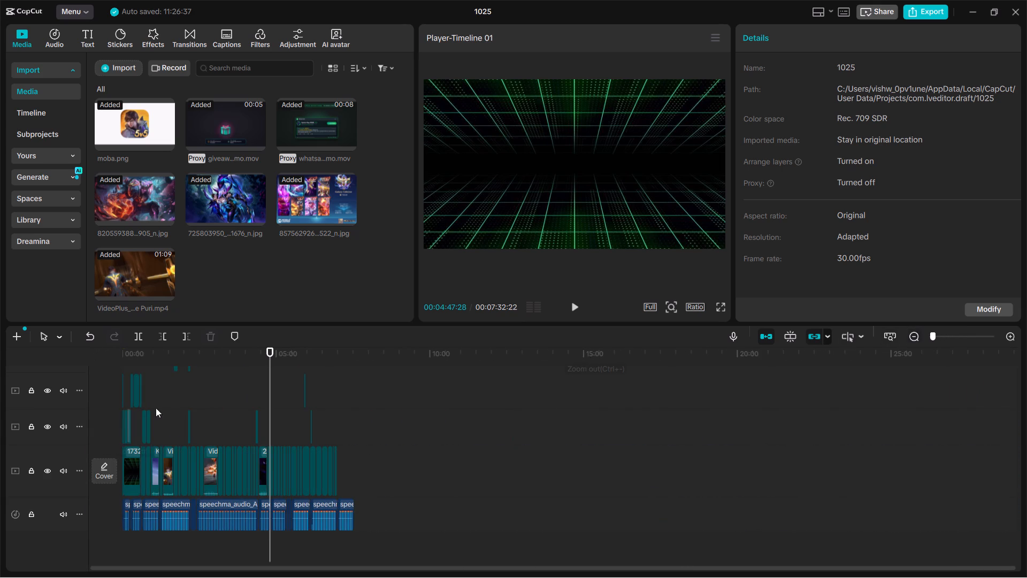
{"action": "triple_click", "coordinate": [1008, 330]}
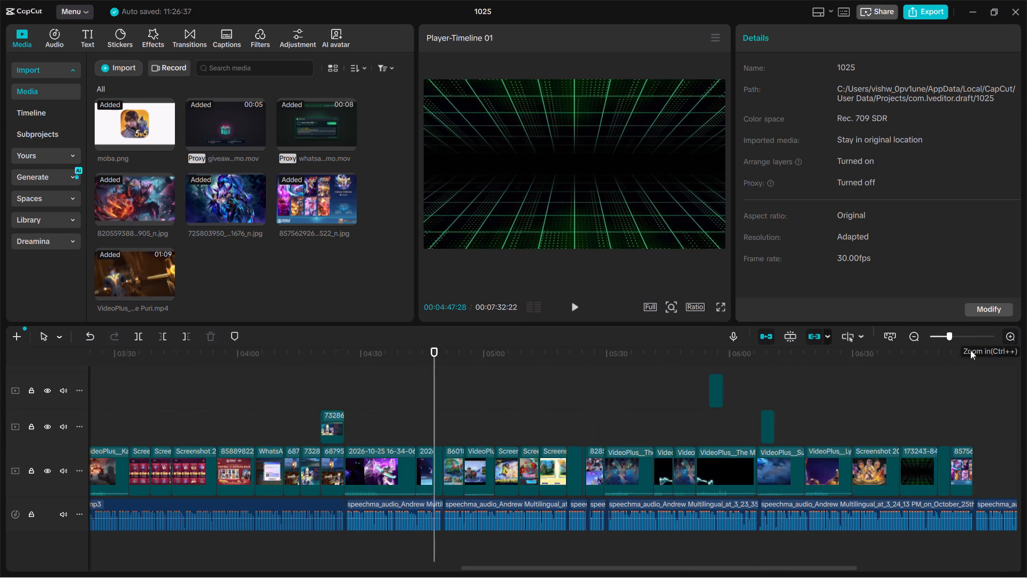
{"action": "left_click_drag", "start_coordinate": [498, 569], "coordinate": [0, 561]}
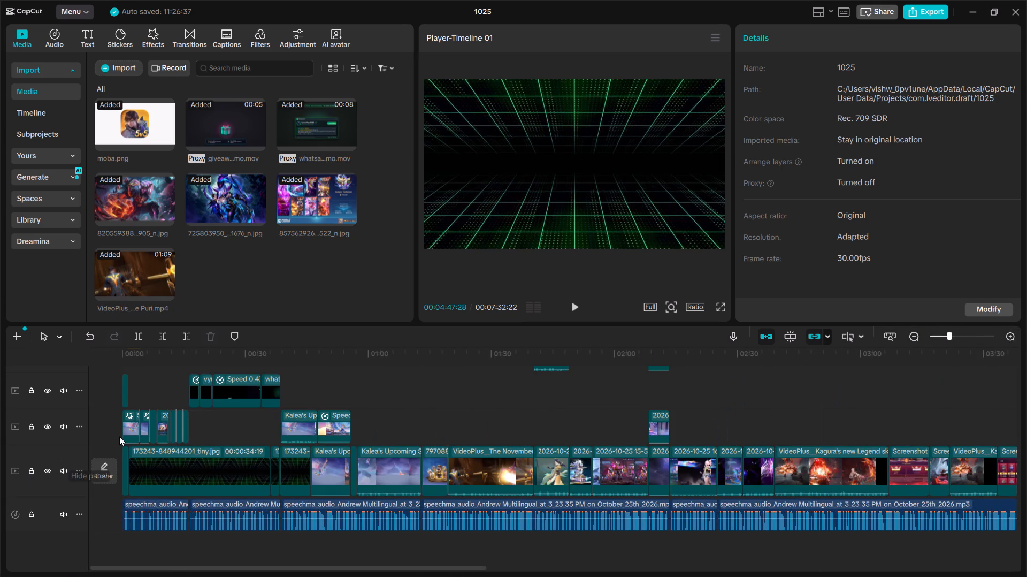
Copy the character overlay clip at the start of the timeline and paste it at about 00:04:47.
{"action": "left_click", "coordinate": [133, 416]}
{"action": "left_click", "coordinate": [137, 394]}
{"action": "left_click_drag", "start_coordinate": [137, 394], "coordinate": [126, 393]}
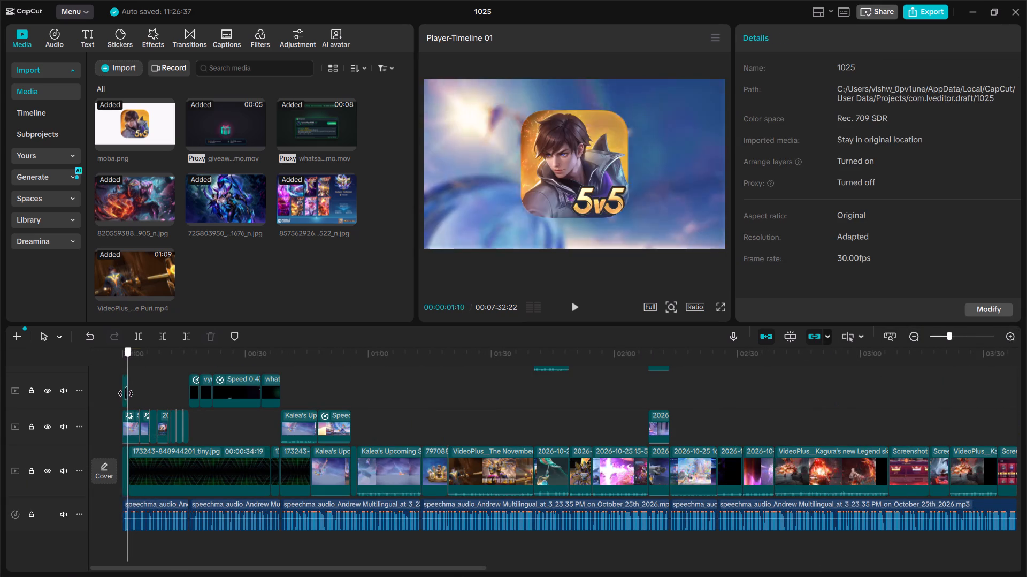
{"action": "left_click_drag", "start_coordinate": [126, 393], "coordinate": [117, 392]}
{"action": "left_click", "coordinate": [126, 392]}
{"action": "key", "text": "ctrl+c"}
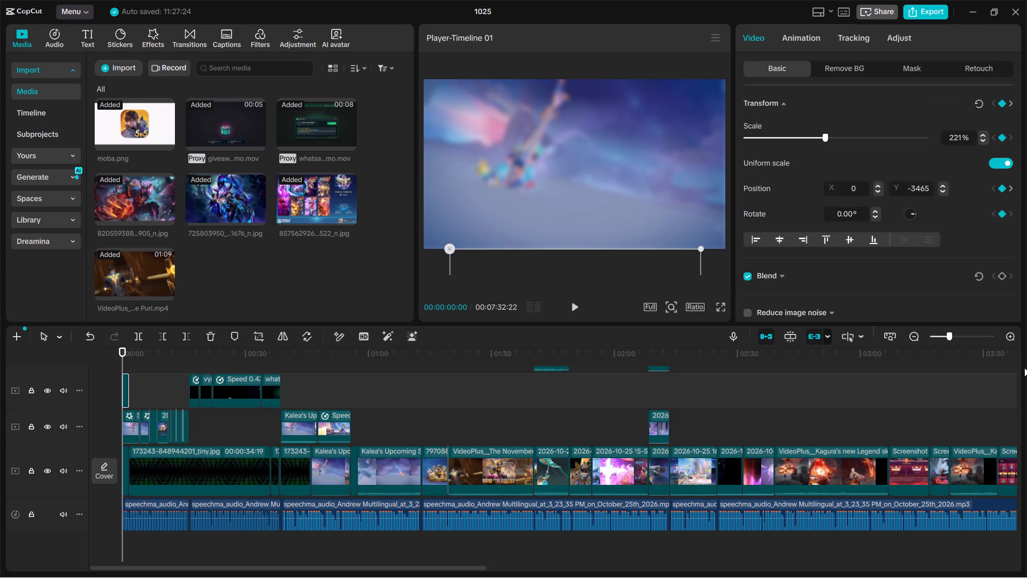
{"action": "left_click", "coordinate": [939, 375]}
{"action": "left_click_drag", "start_coordinate": [939, 376], "coordinate": [821, 442]}
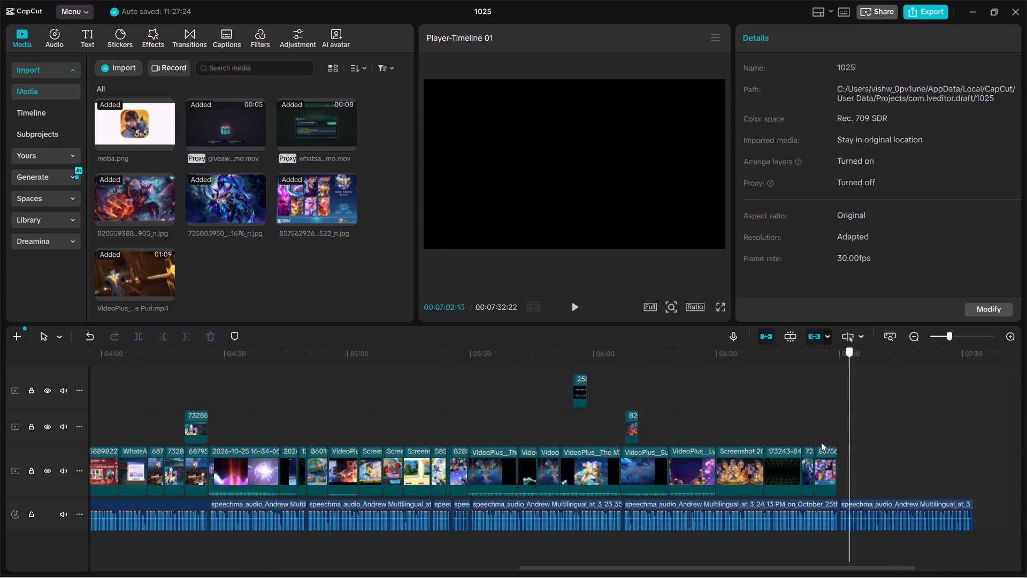
{"action": "left_click_drag", "start_coordinate": [821, 442], "coordinate": [333, 450]}
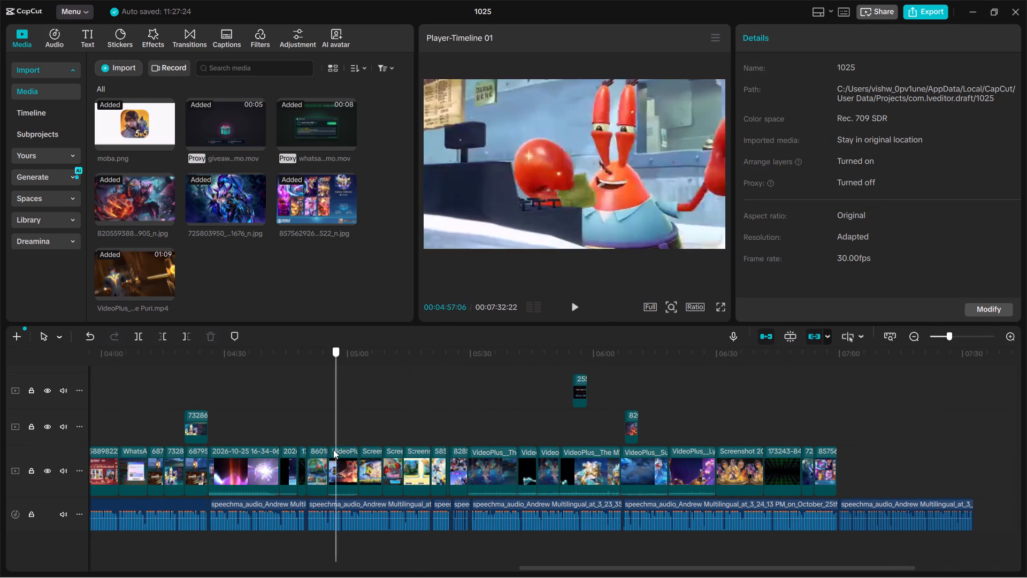
{"action": "left_click_drag", "start_coordinate": [333, 450], "coordinate": [296, 446]}
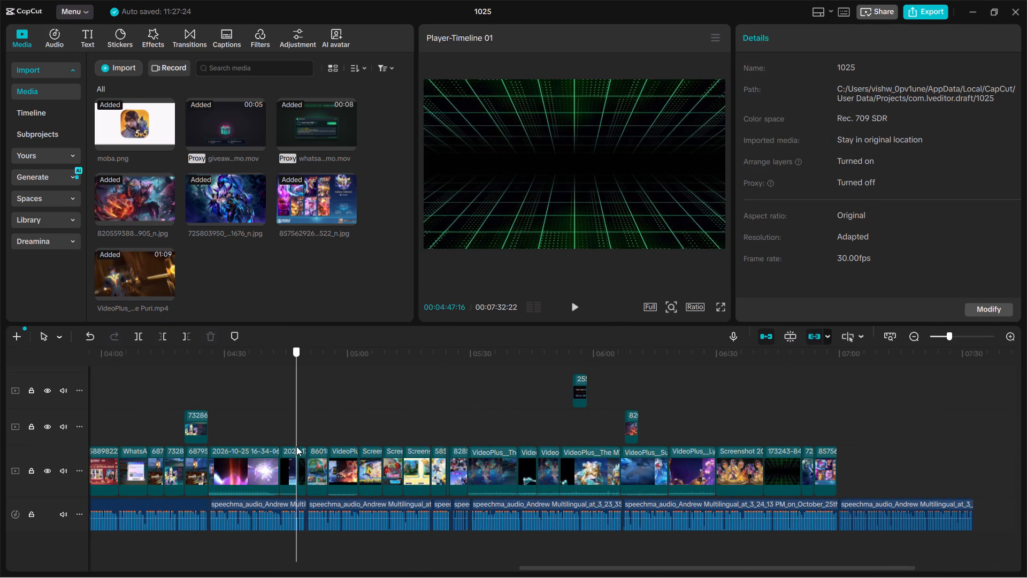
{"action": "left_click_drag", "start_coordinate": [296, 446], "coordinate": [297, 445]}
{"action": "key", "text": "ctrl+v"}
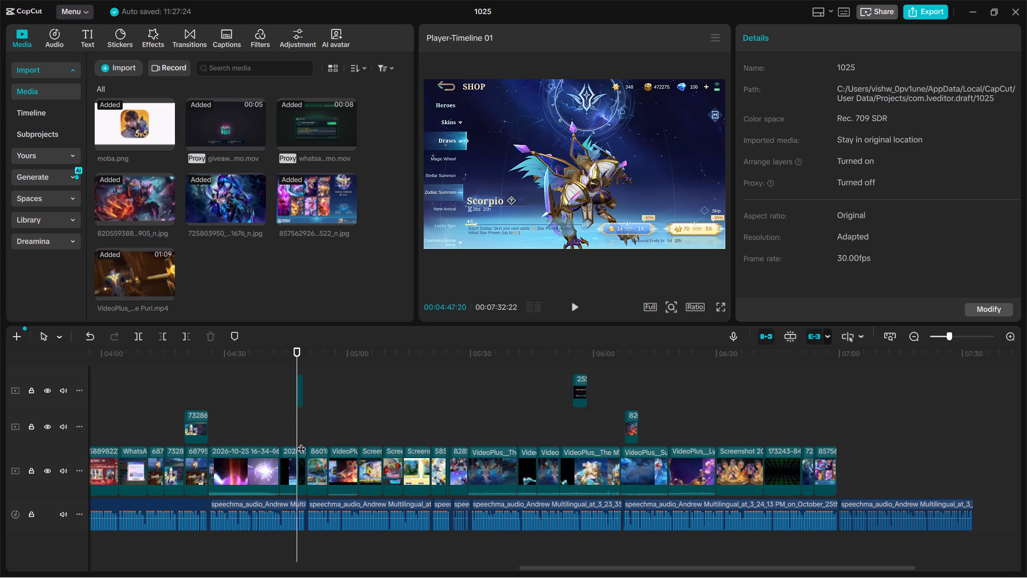
Move the pasted vyntrix_character_1.png to the overlay track directly above the main track, starting with the green grid clip, and preview it.
{"action": "triple_click", "coordinate": [1007, 331]}
{"action": "double_click", "coordinate": [1008, 333]}
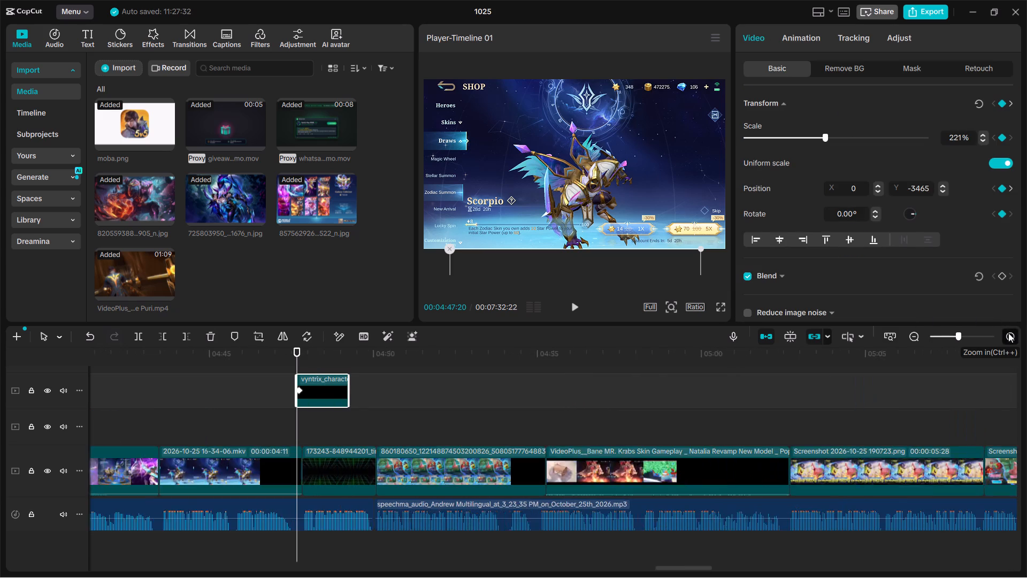
{"action": "left_click_drag", "start_coordinate": [427, 387], "coordinate": [448, 423]}
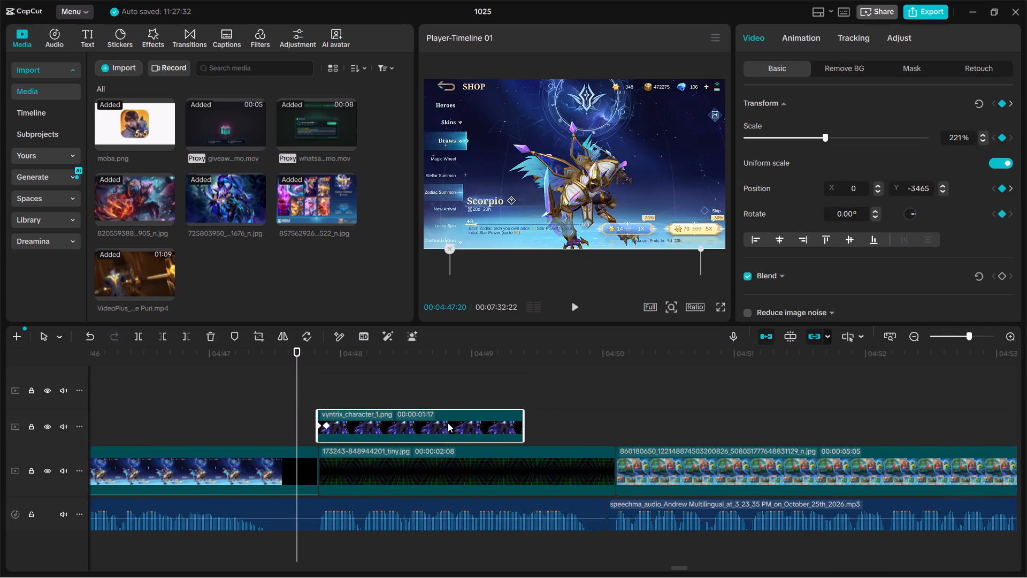
{"action": "left_click_drag", "start_coordinate": [448, 423], "coordinate": [448, 423]}
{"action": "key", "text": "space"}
{"action": "left_click", "coordinate": [332, 402]}
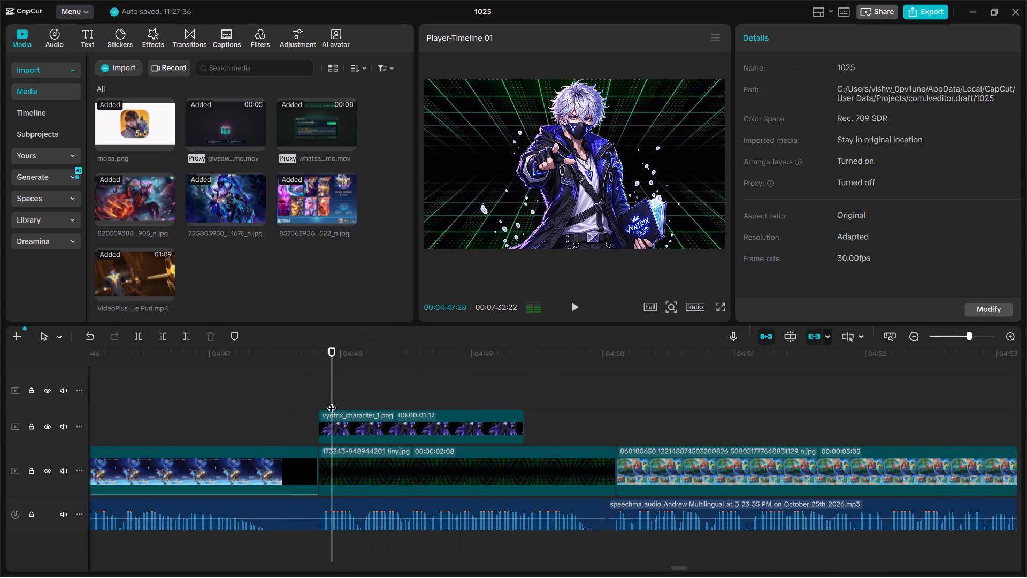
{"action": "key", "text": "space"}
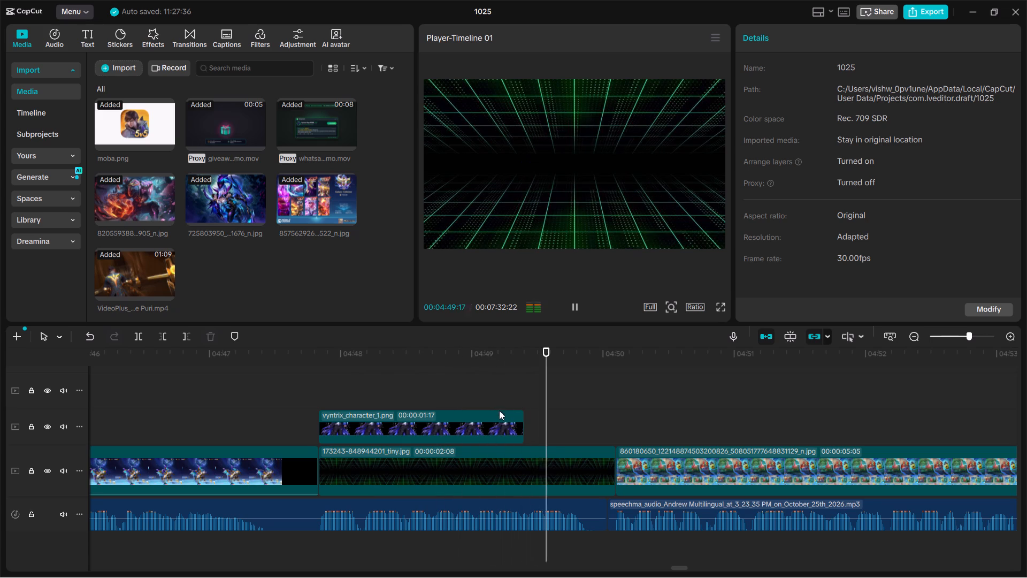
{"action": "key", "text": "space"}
Extend the vyntrix_character_1.png overlay to a duration of 00:00:02:08, ending with the green grid clip beneath it.
{"action": "left_click", "coordinate": [489, 435]}
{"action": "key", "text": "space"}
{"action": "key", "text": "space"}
{"action": "left_click_drag", "start_coordinate": [522, 427], "coordinate": [624, 448]}
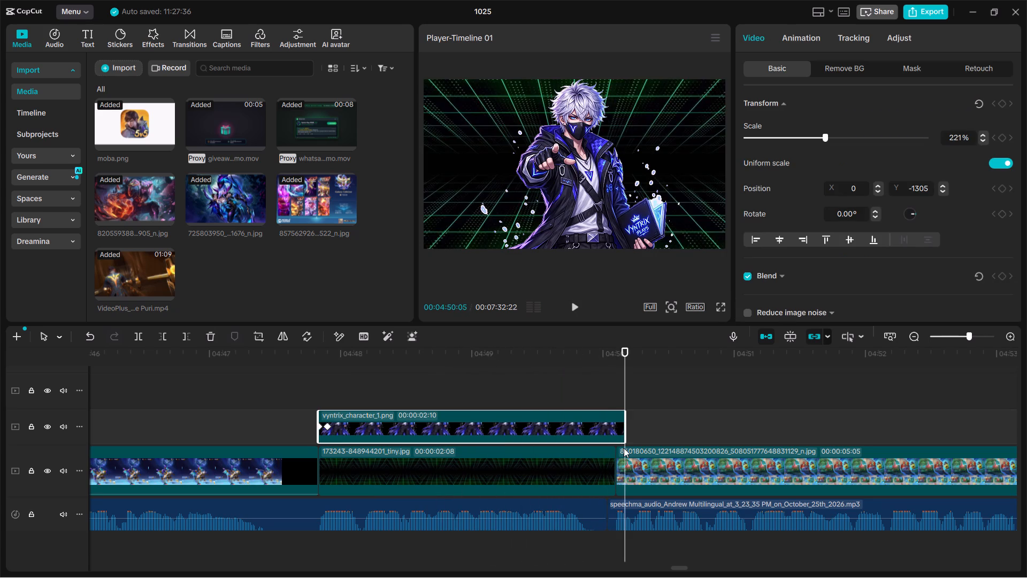
{"action": "left_click_drag", "start_coordinate": [624, 448], "coordinate": [615, 445]}
Play from about 00:04:50 and review the SpongeBob collab image and the Bane Mr. Krabs clip, including in full screen.
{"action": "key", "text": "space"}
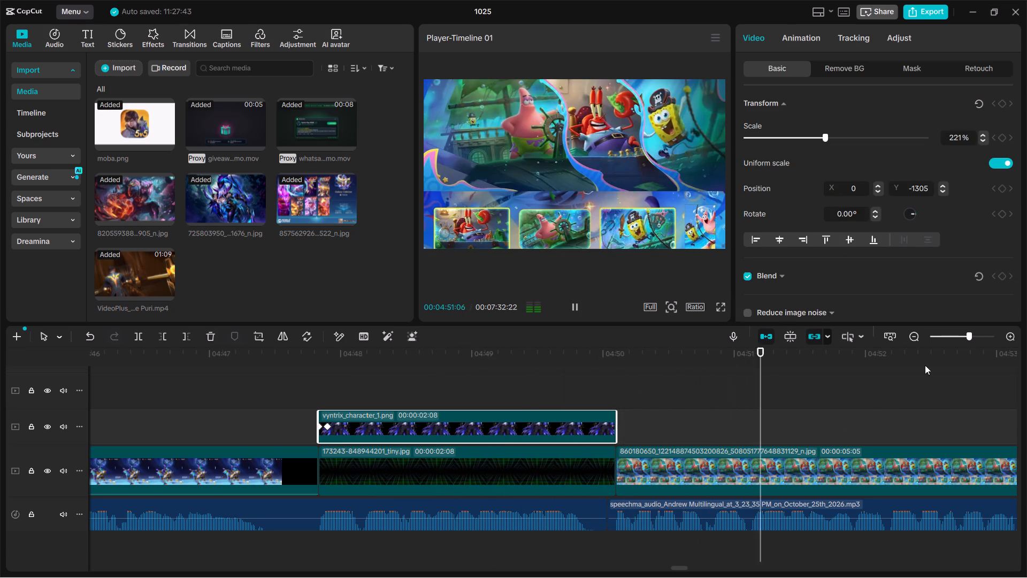
{"action": "double_click", "coordinate": [918, 333]}
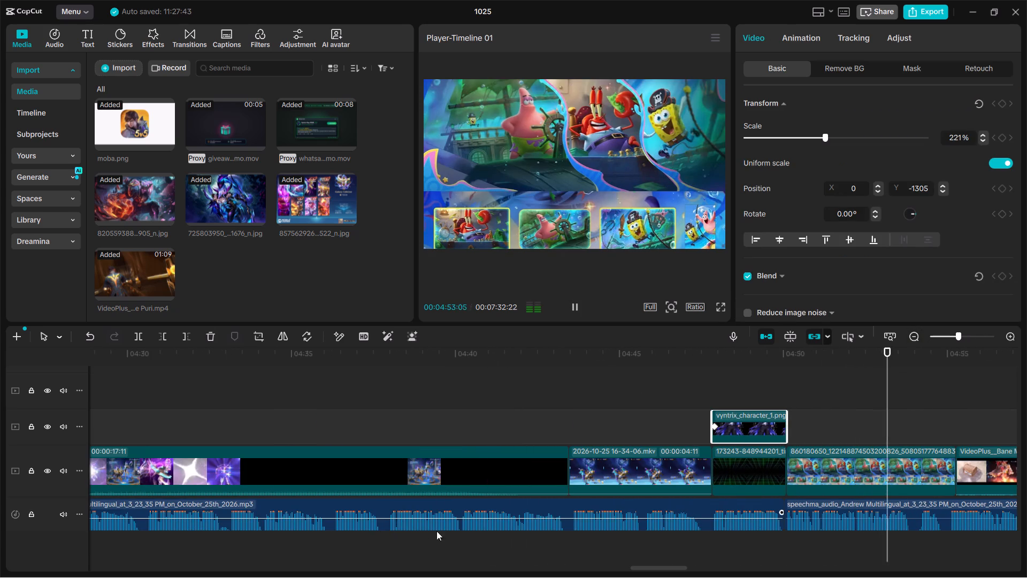
{"action": "left_click_drag", "start_coordinate": [648, 574], "coordinate": [672, 575]}
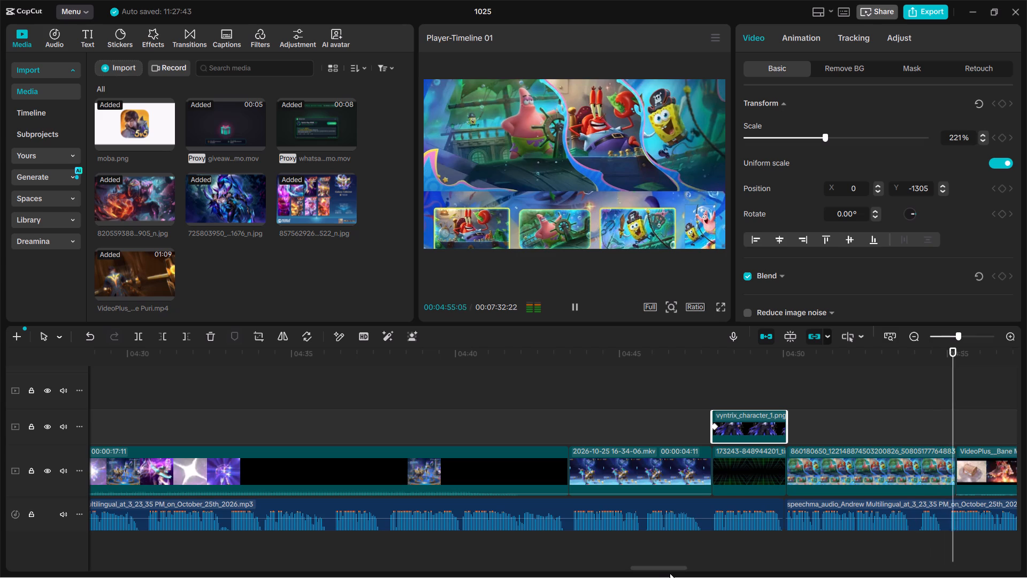
{"action": "left_click_drag", "start_coordinate": [670, 573], "coordinate": [703, 568]}
{"action": "left_click_drag", "start_coordinate": [688, 565], "coordinate": [698, 565]}
{"action": "left_click_drag", "start_coordinate": [698, 572], "coordinate": [722, 572]}
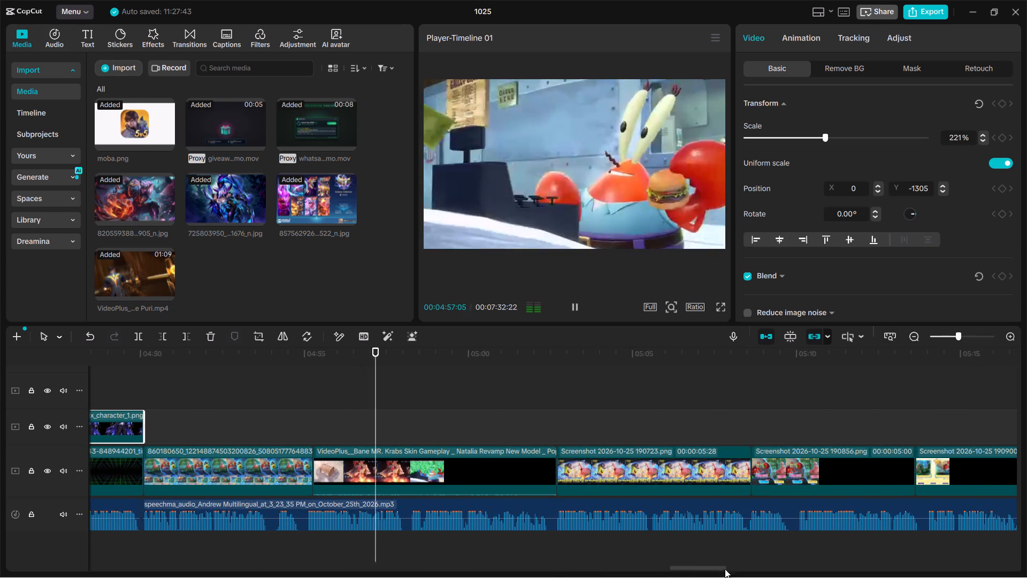
{"action": "left_click", "coordinate": [723, 305]}
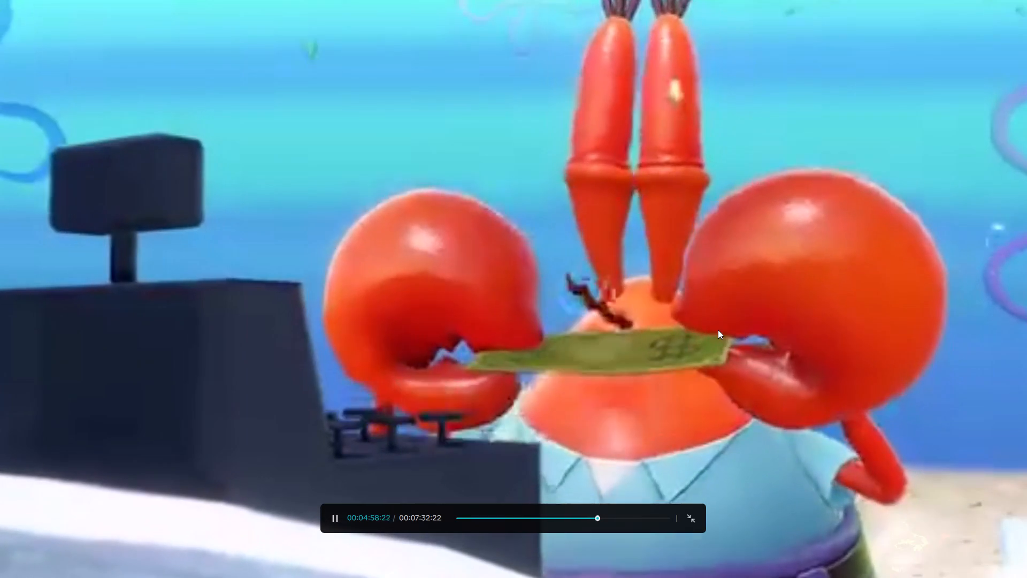
{"action": "key", "text": "Escape"}
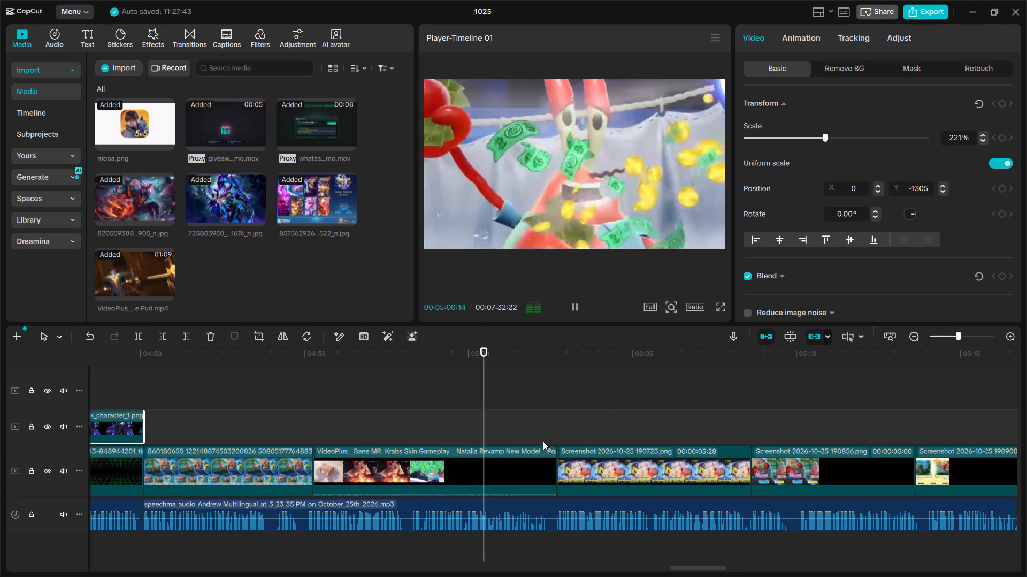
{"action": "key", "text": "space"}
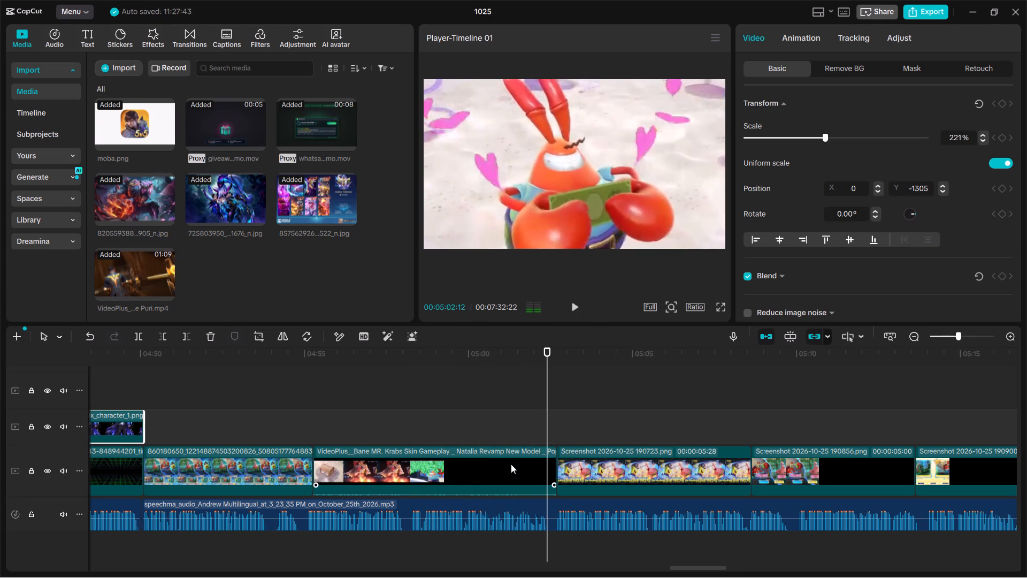
{"action": "left_click", "coordinate": [511, 464]}
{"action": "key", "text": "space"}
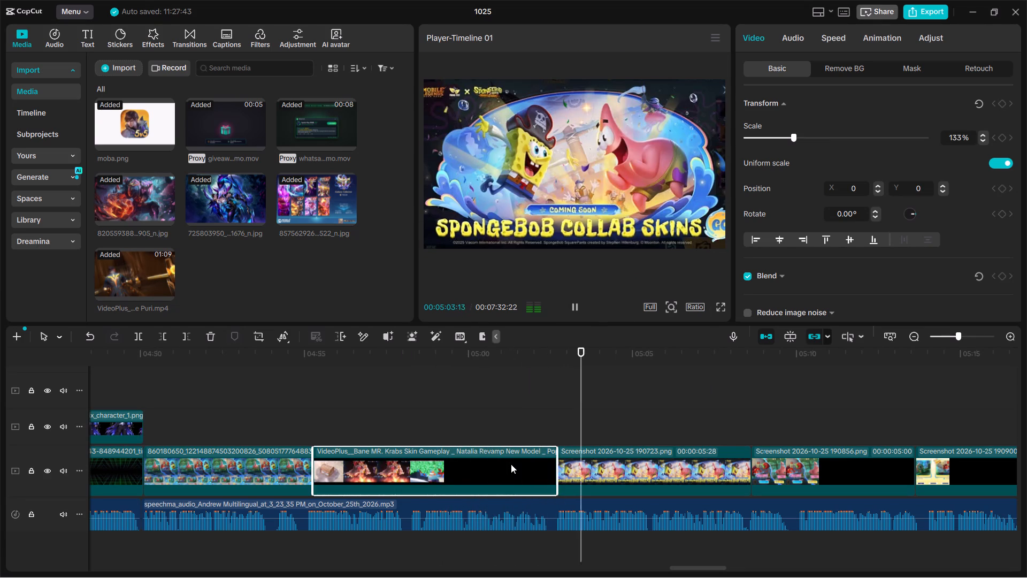
{"action": "left_click", "coordinate": [520, 410]}
Set the scale of the Bane Mr. Krabs gameplay clip on the main track to 115%.
{"action": "left_click_drag", "start_coordinate": [518, 424], "coordinate": [464, 432]}
{"action": "left_click", "coordinate": [466, 464]}
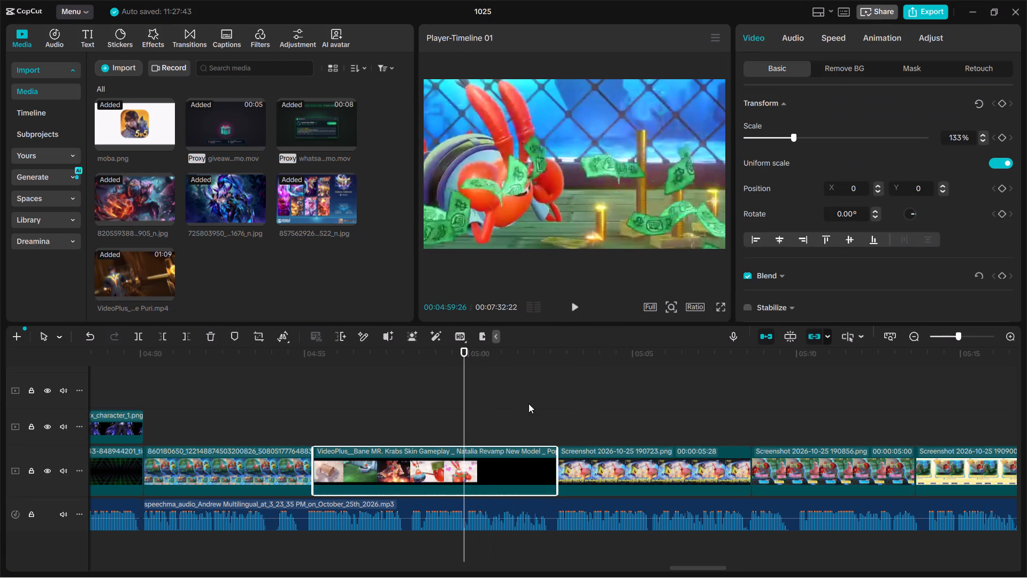
{"action": "left_click_drag", "start_coordinate": [781, 128], "coordinate": [756, 140]}
{"action": "left_click_drag", "start_coordinate": [793, 145], "coordinate": [770, 138]}
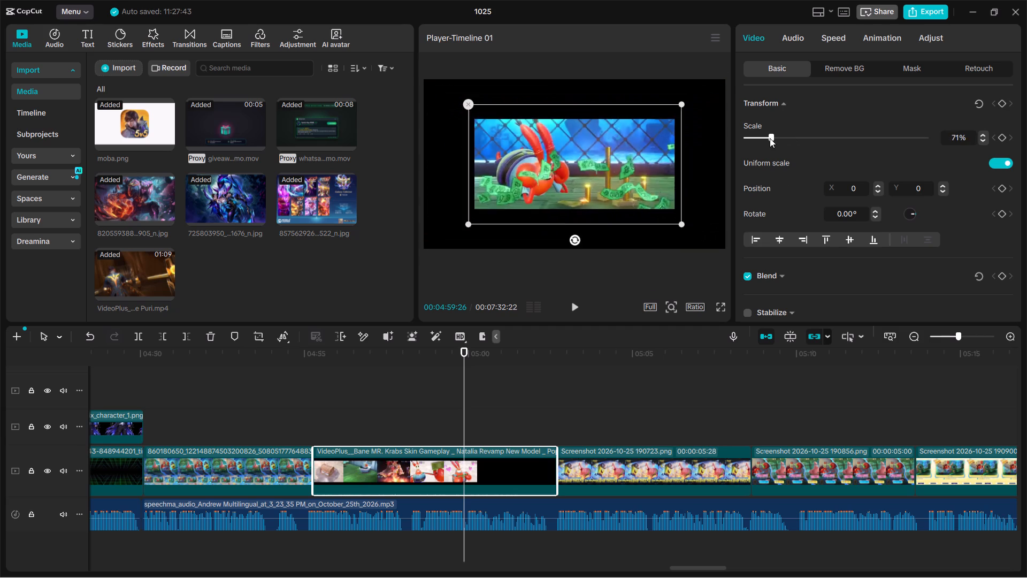
{"action": "left_click_drag", "start_coordinate": [770, 138], "coordinate": [787, 144]}
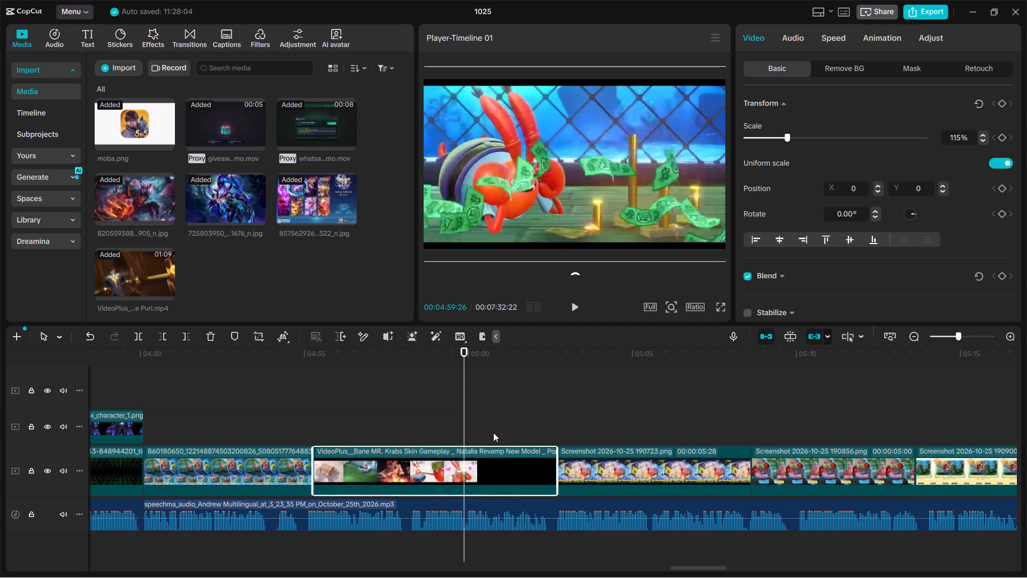
Switch to Facebook in Microsoft Edge, close the Bruno reel, and search for "mlbb mr kard skin'".
{"action": "left_click", "coordinate": [966, 9]}
{"action": "left_click", "coordinate": [16, 103]}
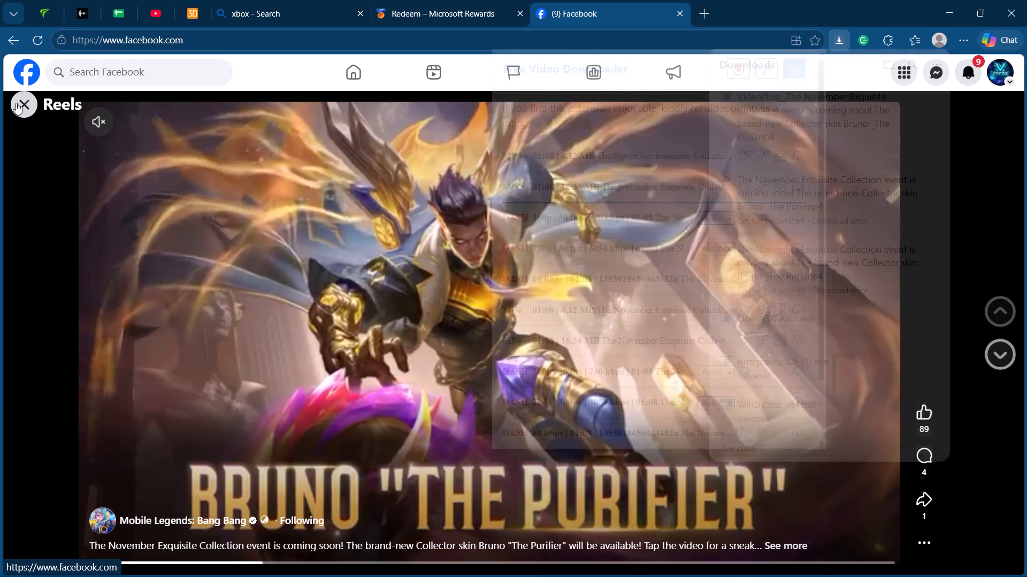
{"action": "left_click", "coordinate": [214, 64]}
{"action": "left_click", "coordinate": [202, 70]}
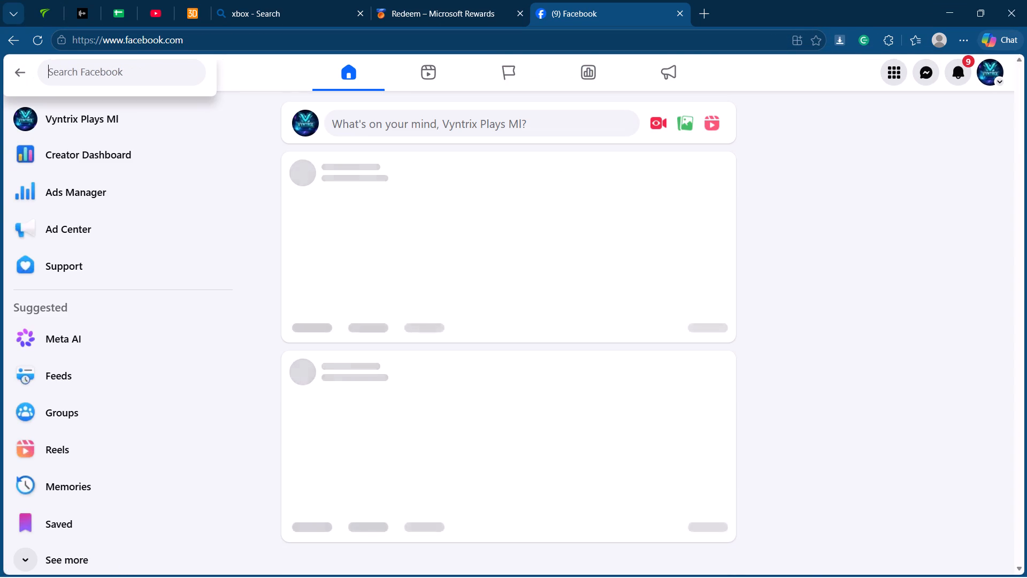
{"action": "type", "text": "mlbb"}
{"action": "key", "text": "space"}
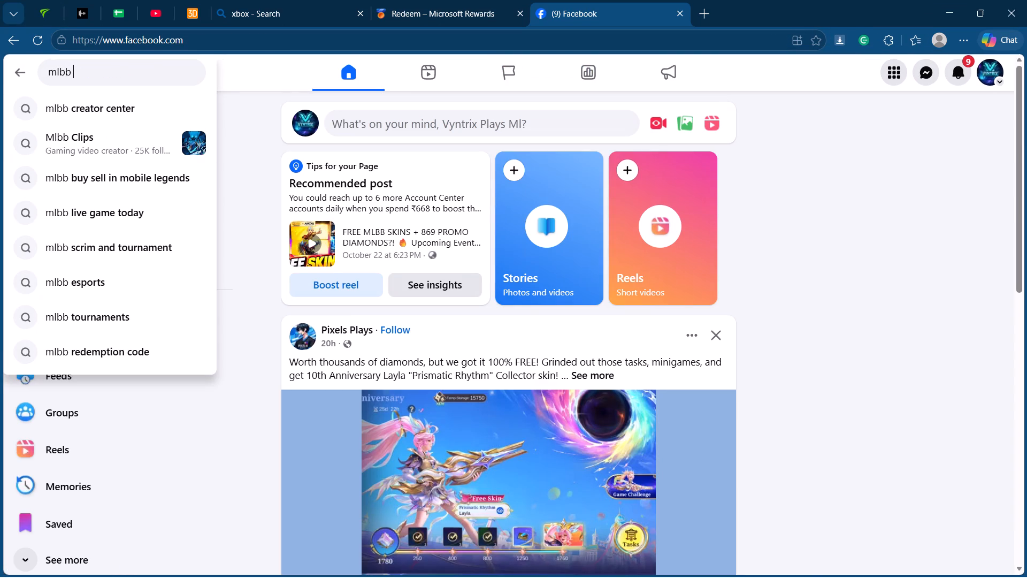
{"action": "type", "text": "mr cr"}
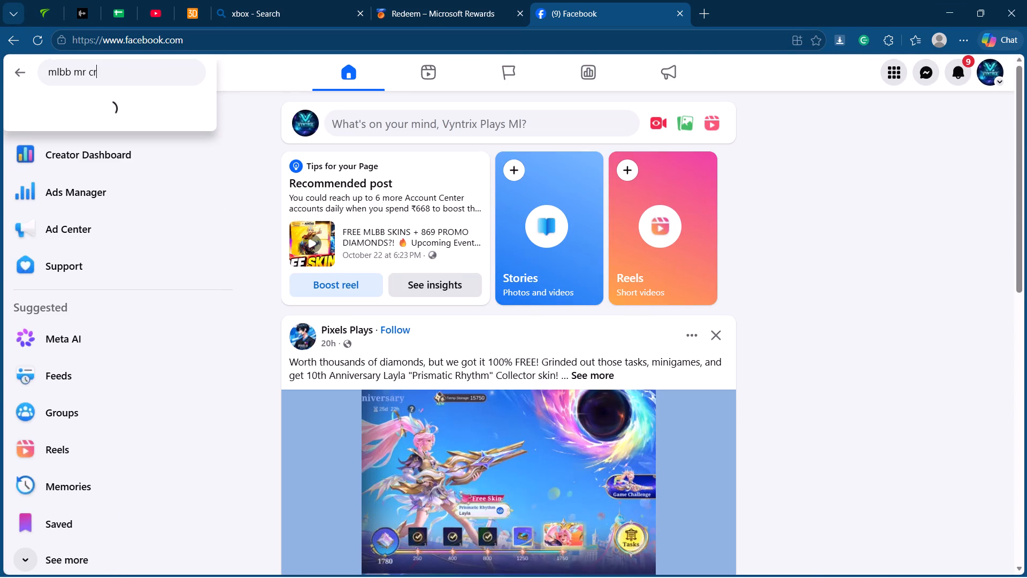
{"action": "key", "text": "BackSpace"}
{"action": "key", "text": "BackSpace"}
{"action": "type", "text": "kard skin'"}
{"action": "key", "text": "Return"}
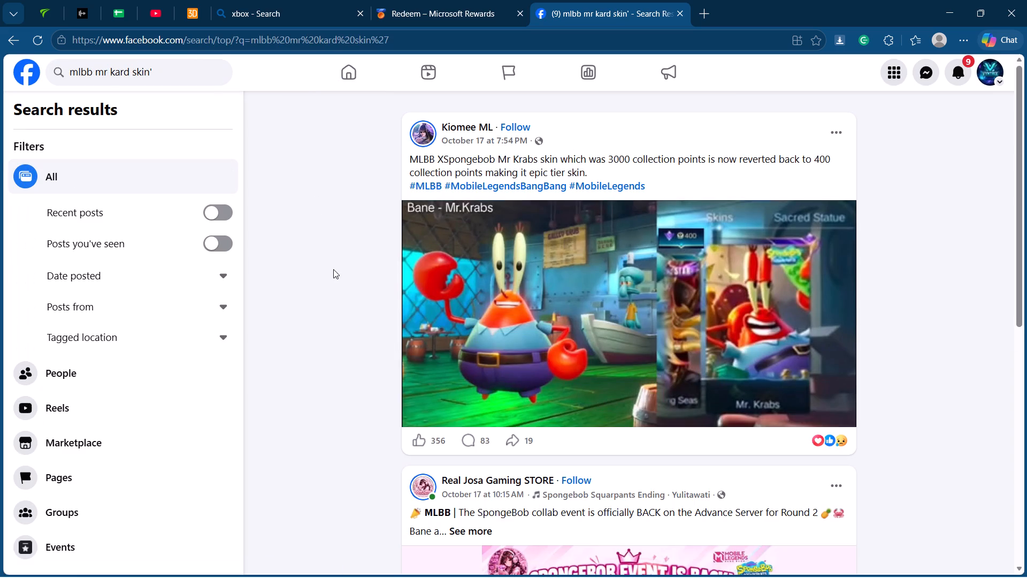
Look through the search results and filter them to Reels.
{"action": "scroll", "coordinate": [555, 311], "scroll_direction": "down", "scroll_amount": 15}
{"action": "scroll", "coordinate": [551, 310], "scroll_direction": "down", "scroll_amount": 17}
{"action": "scroll", "coordinate": [549, 311], "scroll_direction": "down", "scroll_amount": 7}
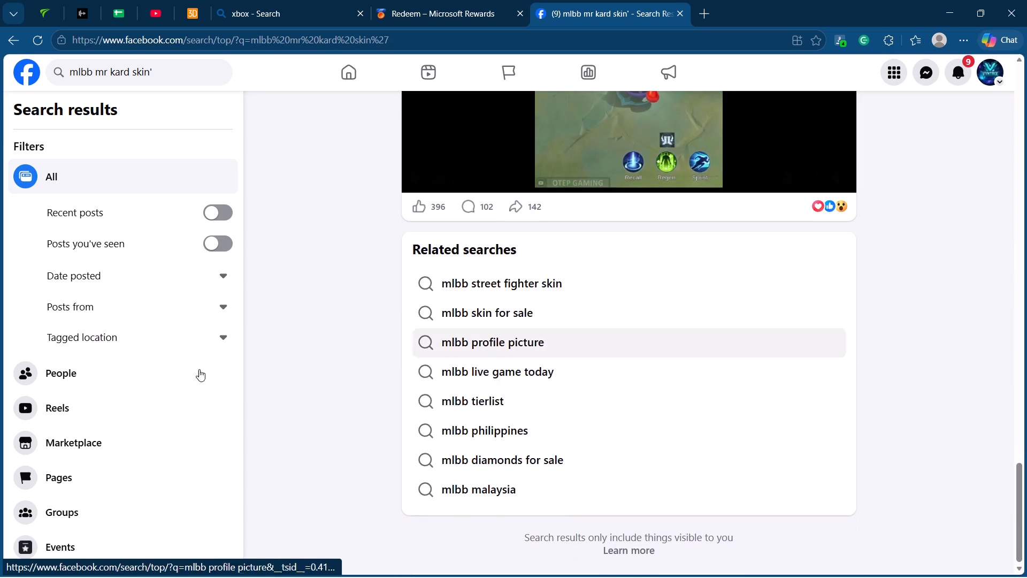
{"action": "left_click", "coordinate": [121, 399]}
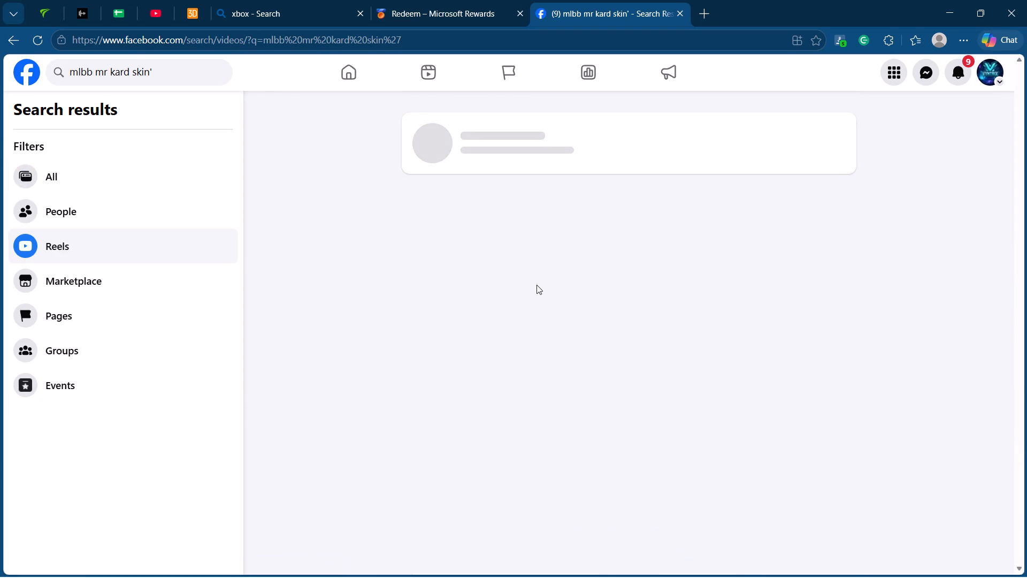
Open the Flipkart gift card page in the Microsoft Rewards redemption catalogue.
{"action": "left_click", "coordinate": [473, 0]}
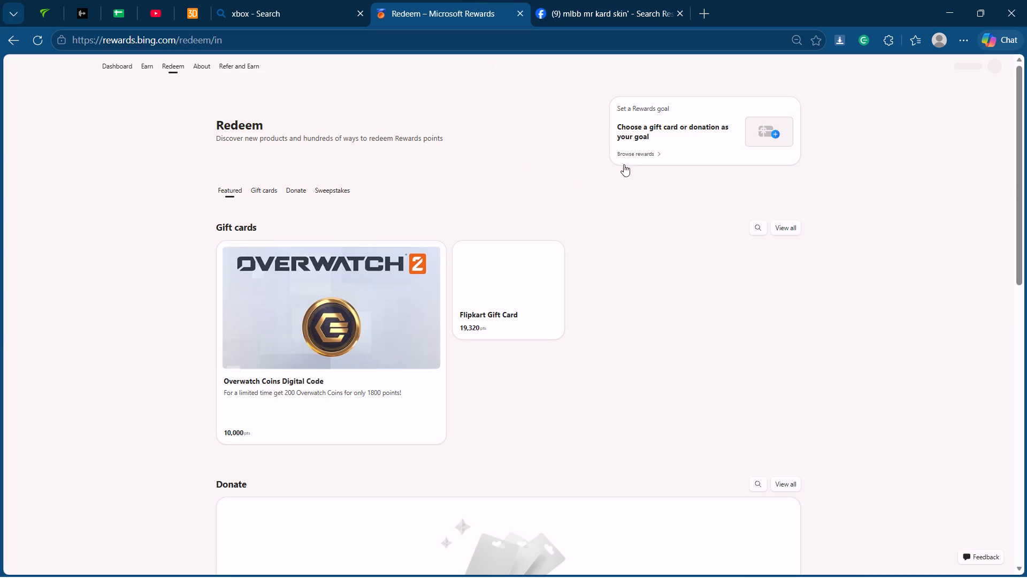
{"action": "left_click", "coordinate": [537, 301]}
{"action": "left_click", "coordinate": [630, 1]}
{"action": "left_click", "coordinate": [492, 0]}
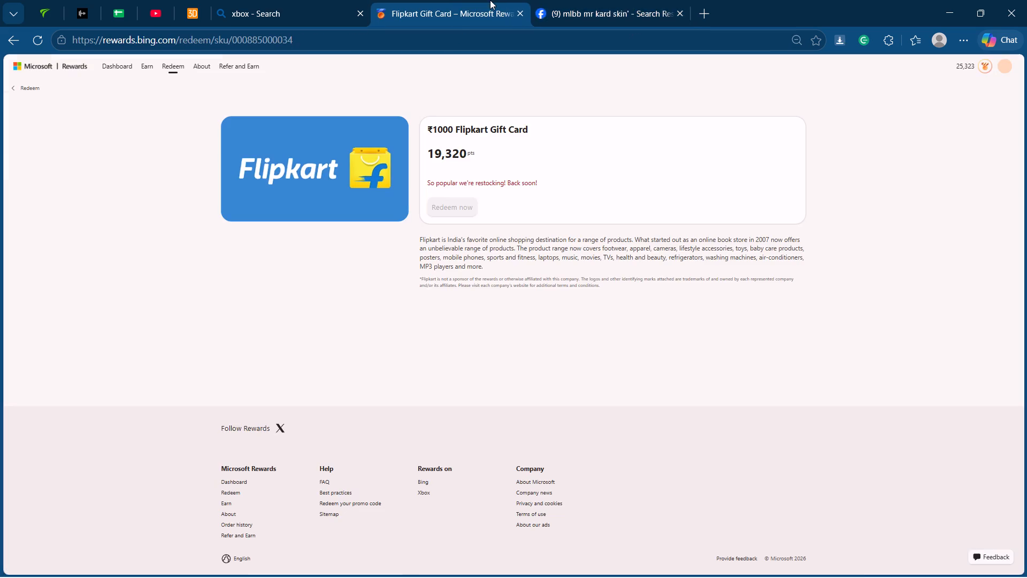
Return to the Facebook reel results and preview the Bane Mr. Krabs gameplay reel and Kazuki Official's Natalia and Mr. Krabs video.
{"action": "left_click", "coordinate": [587, 16]}
{"action": "scroll", "coordinate": [564, 279], "scroll_direction": "down", "scroll_amount": 5}
{"action": "scroll", "coordinate": [592, 255], "scroll_direction": "up", "scroll_amount": 4}
{"action": "left_click", "coordinate": [617, 299]}
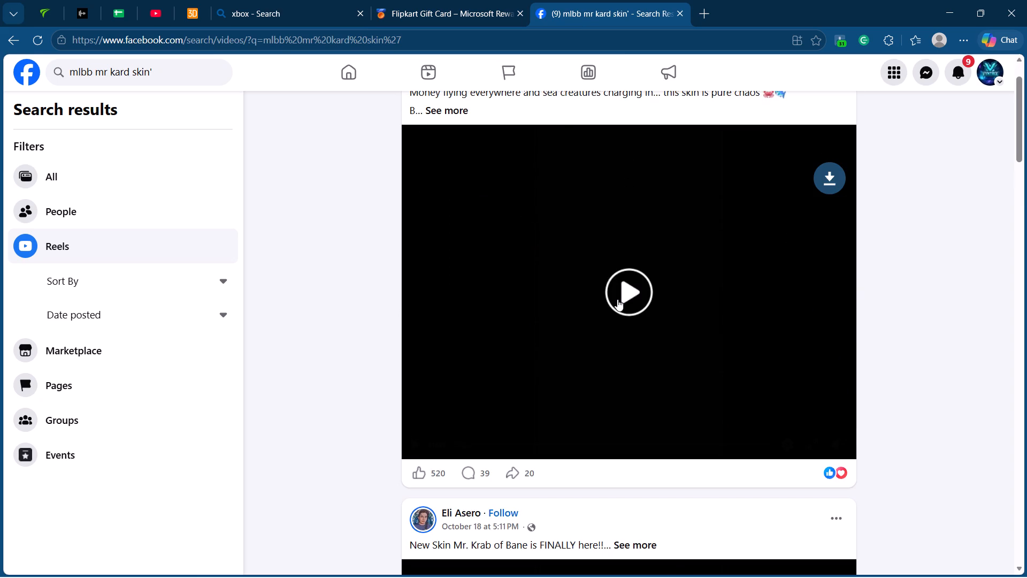
{"action": "left_click", "coordinate": [416, 439]}
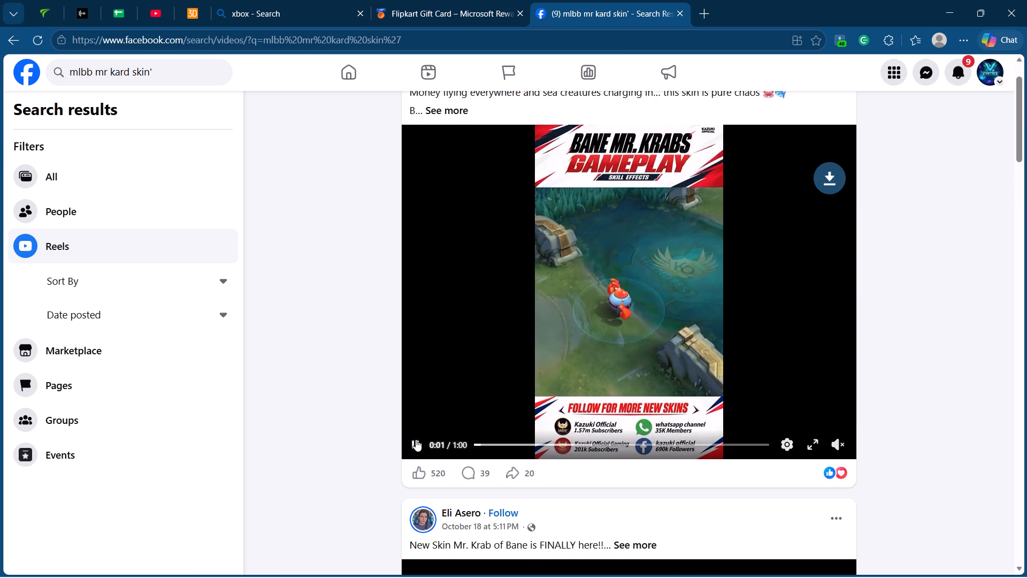
{"action": "scroll", "coordinate": [551, 384], "scroll_direction": "down", "scroll_amount": 20}
{"action": "scroll", "coordinate": [552, 383], "scroll_direction": "down", "scroll_amount": 6}
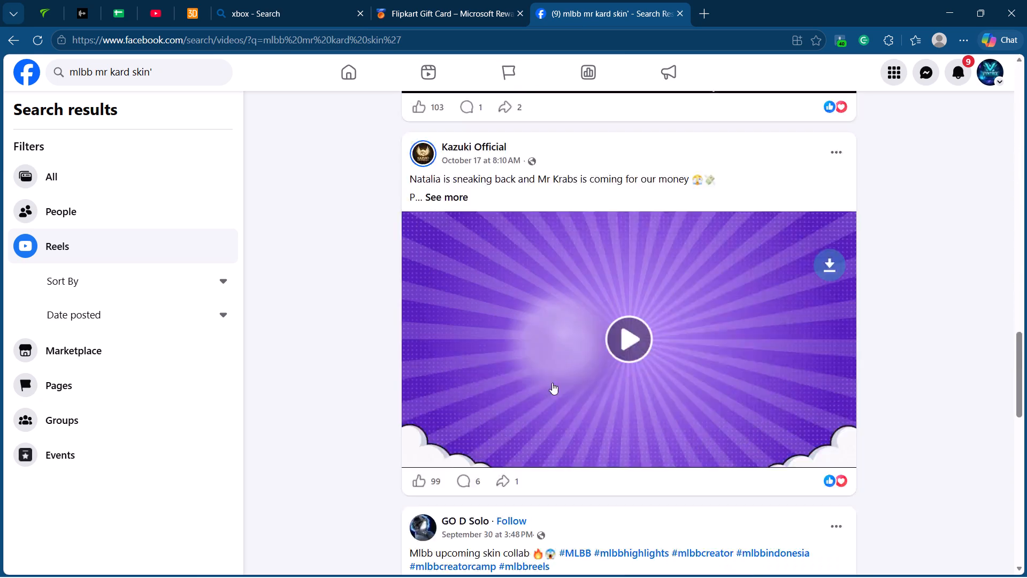
{"action": "left_click", "coordinate": [636, 153]}
{"action": "scroll", "coordinate": [648, 324], "scroll_direction": "up", "scroll_amount": 2}
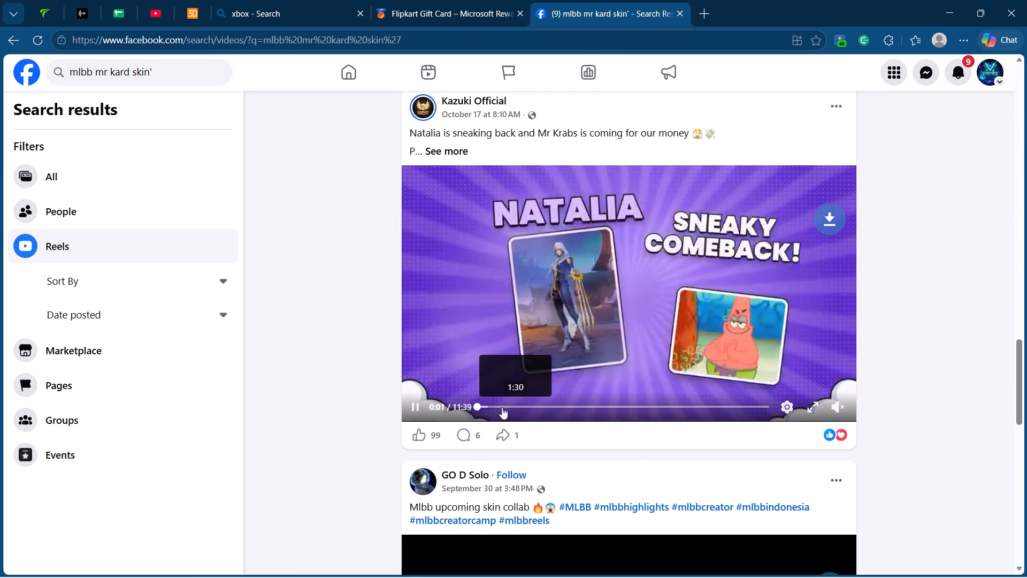
{"action": "left_click", "coordinate": [415, 409]}
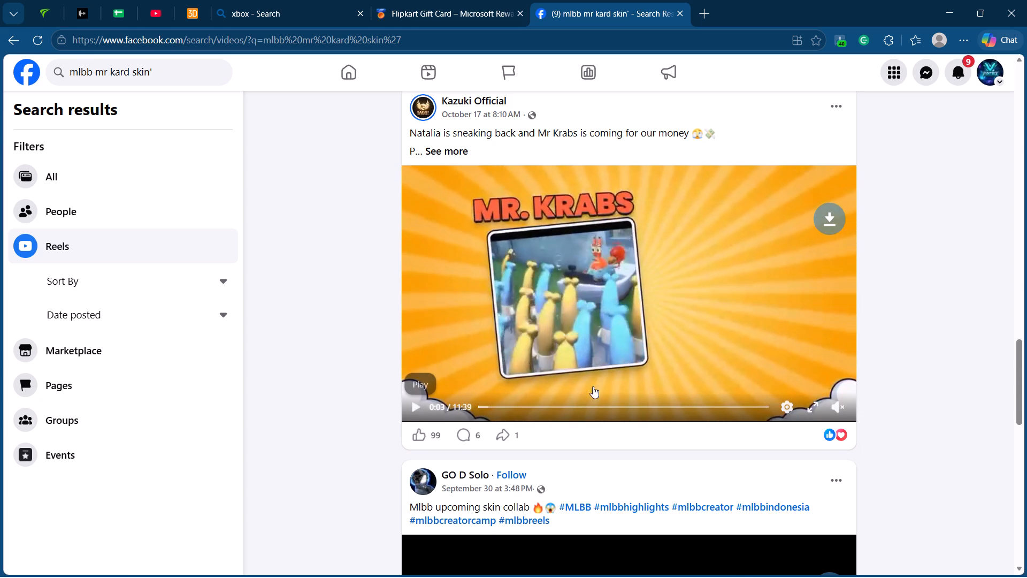
Look through the remaining reel results for usable Bane Mr. Krabs skin footage.
{"action": "scroll", "coordinate": [642, 386], "scroll_direction": "down", "scroll_amount": 20}
{"action": "scroll", "coordinate": [623, 379], "scroll_direction": "down", "scroll_amount": 7}
{"action": "scroll", "coordinate": [524, 443], "scroll_direction": "down", "scroll_amount": 13}
{"action": "scroll", "coordinate": [530, 444], "scroll_direction": "up", "scroll_amount": 5}
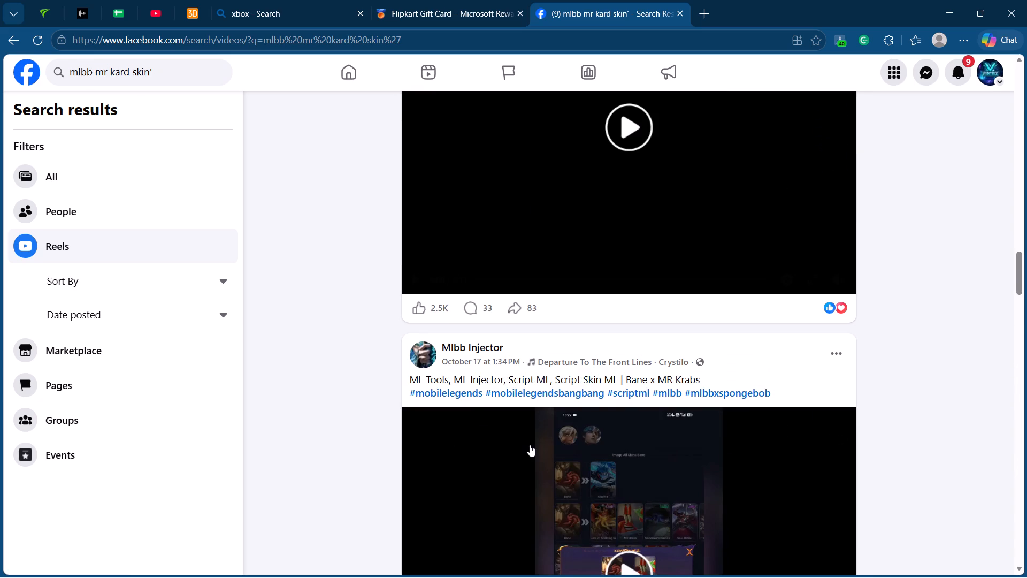
{"action": "scroll", "coordinate": [530, 445], "scroll_direction": "down", "scroll_amount": 14}
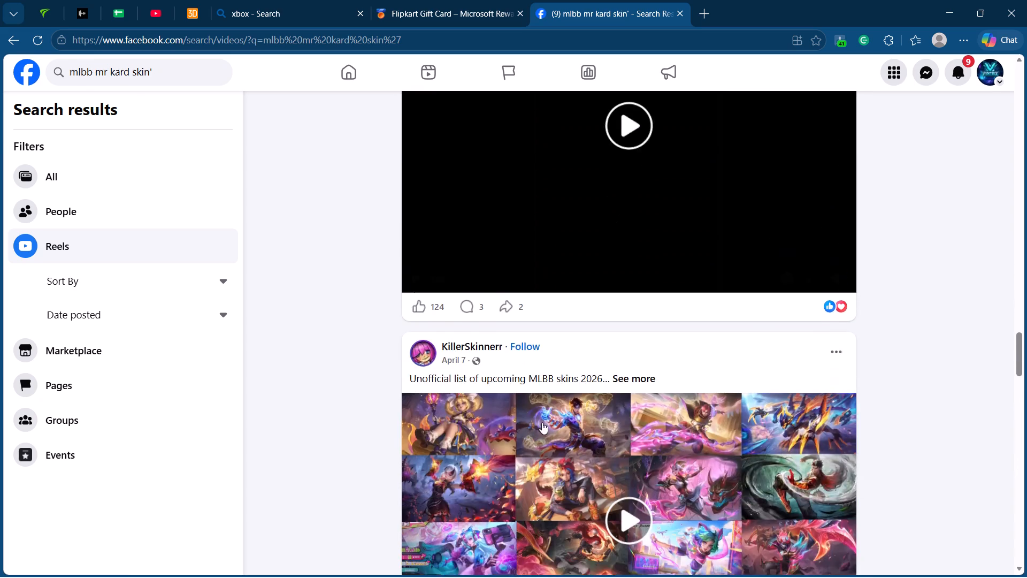
{"action": "scroll", "coordinate": [558, 390], "scroll_direction": "up", "scroll_amount": 3}
{"action": "left_click", "coordinate": [621, 333]}
{"action": "scroll", "coordinate": [621, 333], "scroll_direction": "down", "scroll_amount": 7}
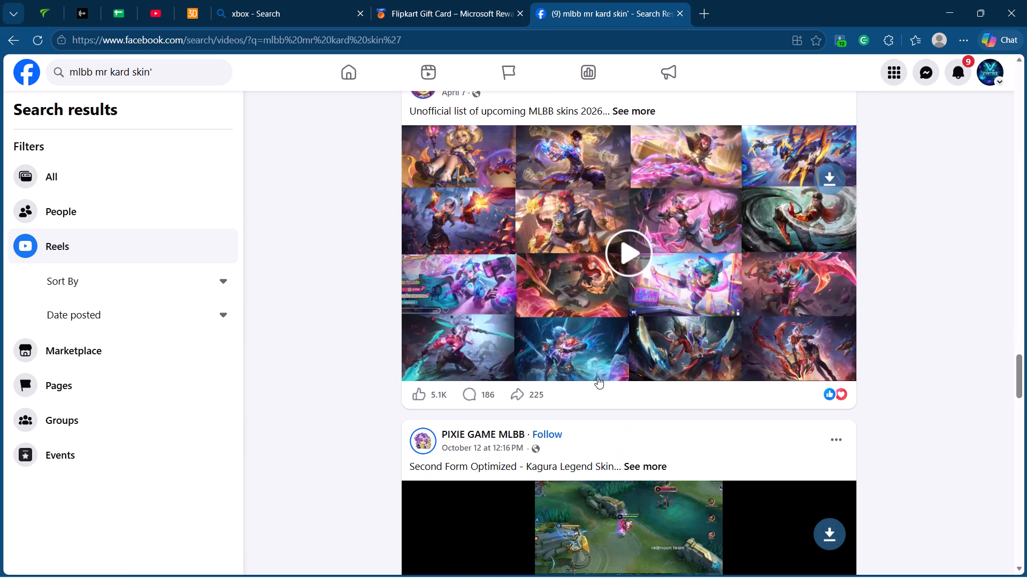
{"action": "scroll", "coordinate": [586, 397], "scroll_direction": "down", "scroll_amount": 14}
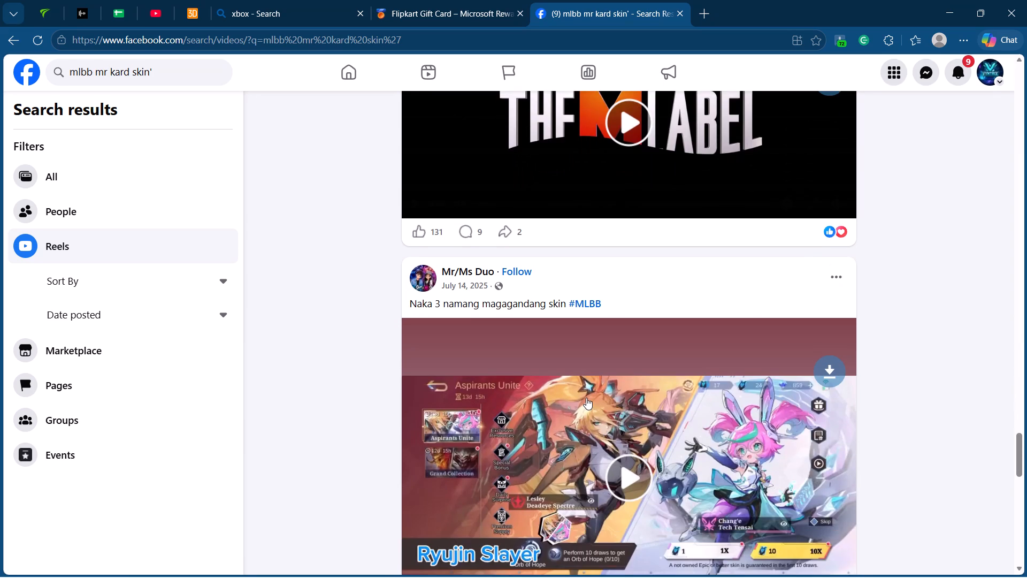
{"action": "scroll", "coordinate": [587, 397], "scroll_direction": "up", "scroll_amount": 4}
{"action": "scroll", "coordinate": [587, 397], "scroll_direction": "down", "scroll_amount": 20}
{"action": "scroll", "coordinate": [588, 397], "scroll_direction": "down", "scroll_amount": 6}
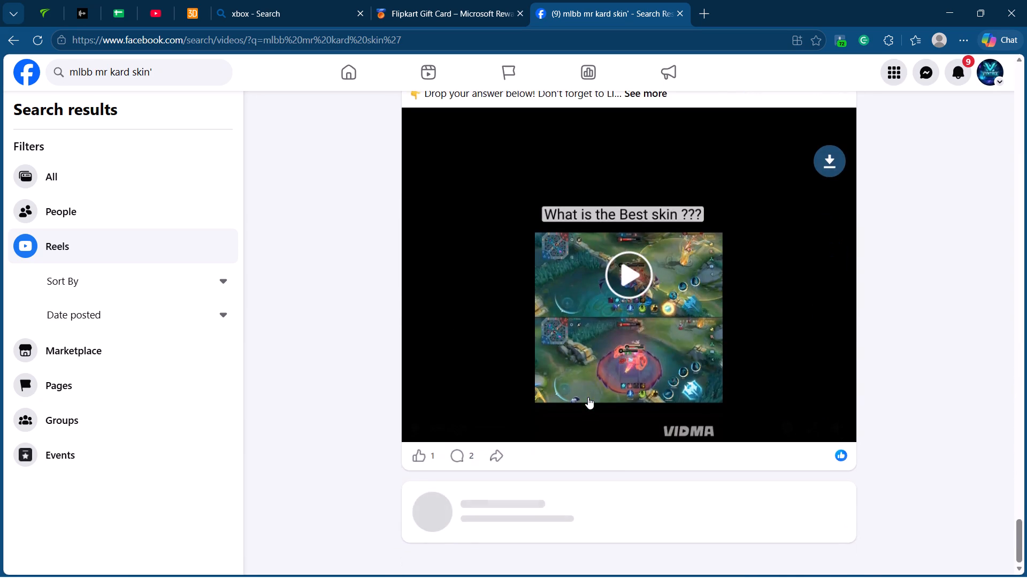
{"action": "scroll", "coordinate": [588, 397], "scroll_direction": "up", "scroll_amount": 9}
{"action": "scroll", "coordinate": [572, 389], "scroll_direction": "down", "scroll_amount": 4}
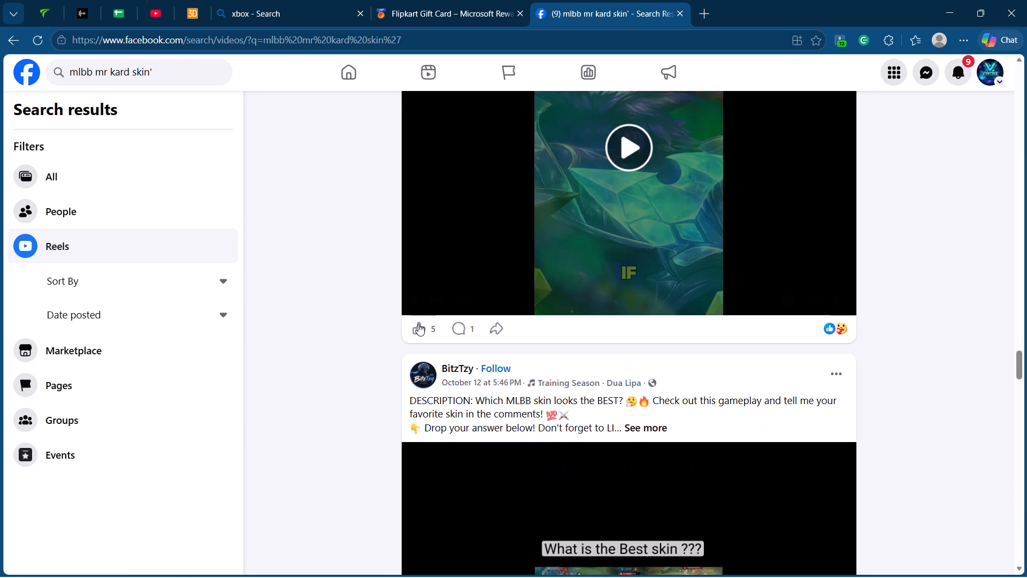
{"action": "left_click", "coordinate": [418, 324]}
{"action": "scroll", "coordinate": [583, 408], "scroll_direction": "down", "scroll_amount": 16}
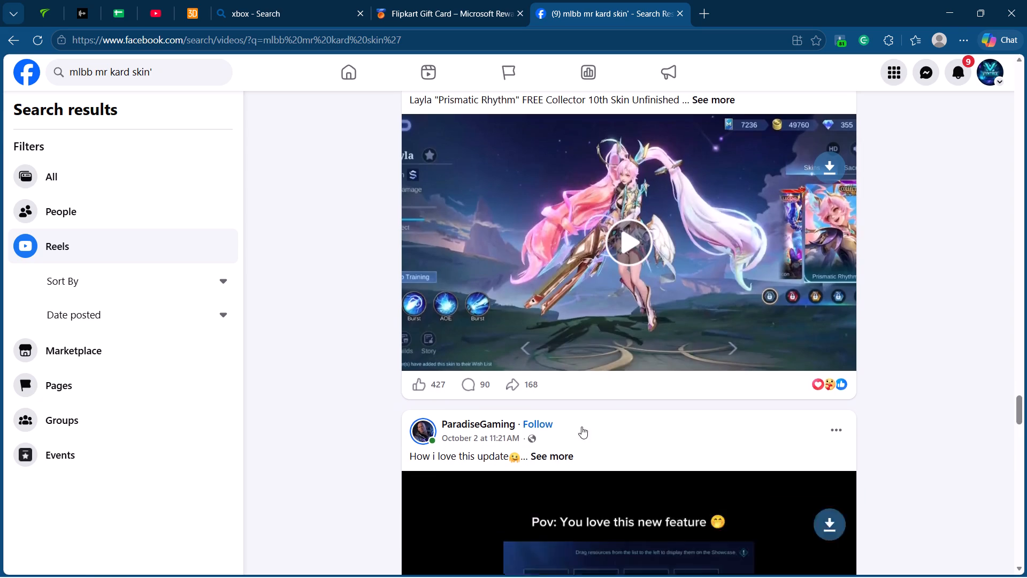
{"action": "scroll", "coordinate": [581, 427], "scroll_direction": "down", "scroll_amount": 12}
{"action": "scroll", "coordinate": [581, 430], "scroll_direction": "up", "scroll_amount": 5}
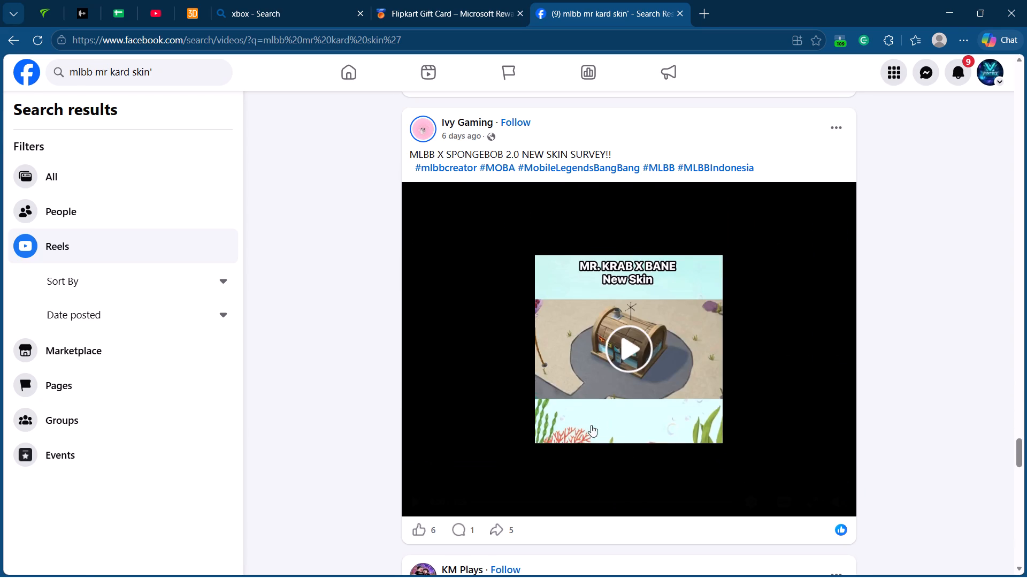
{"action": "scroll", "coordinate": [630, 356], "scroll_direction": "down", "scroll_amount": 14}
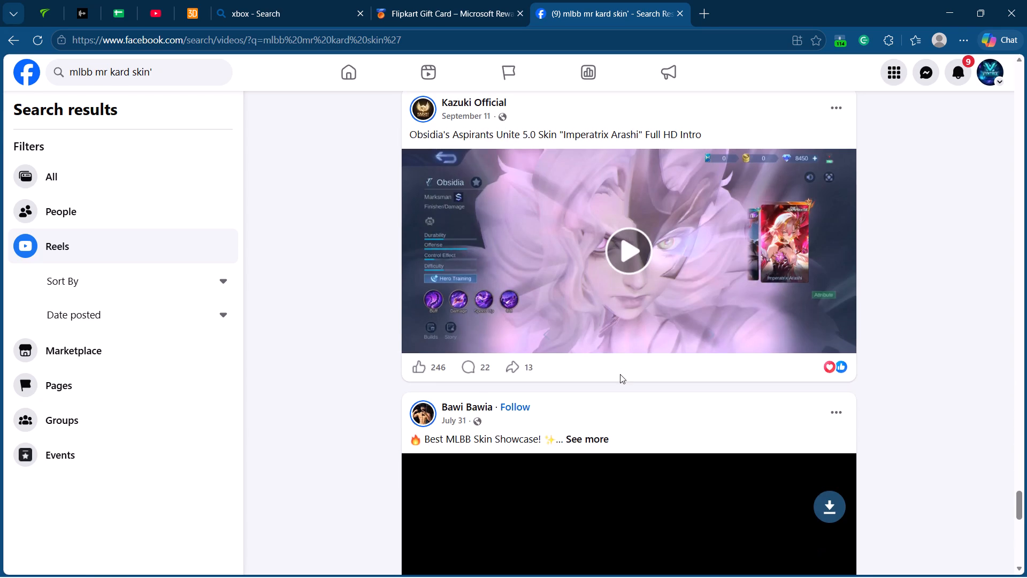
{"action": "scroll", "coordinate": [620, 374], "scroll_direction": "down", "scroll_amount": 18}
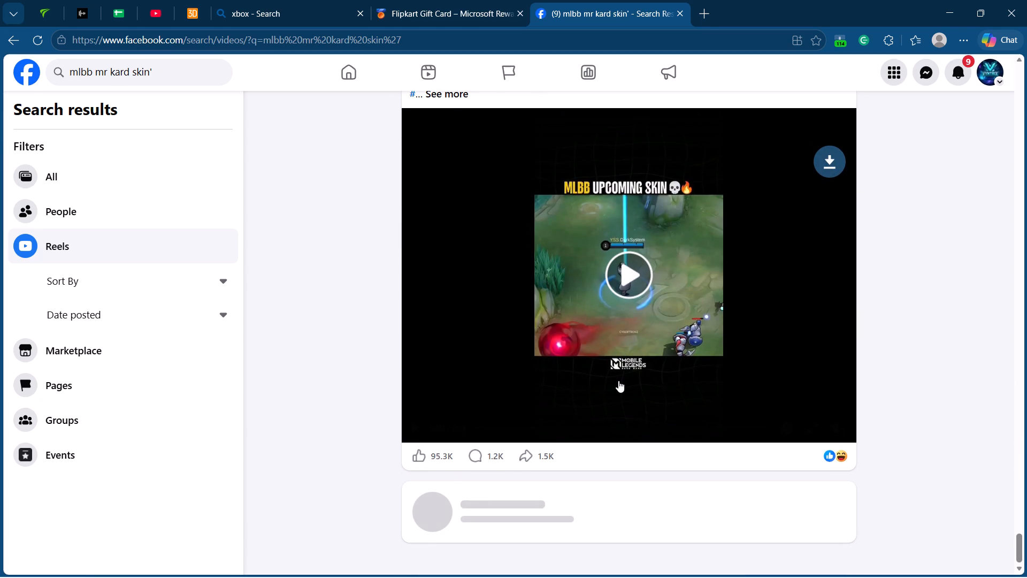
{"action": "scroll", "coordinate": [618, 381], "scroll_direction": "down", "scroll_amount": 17}
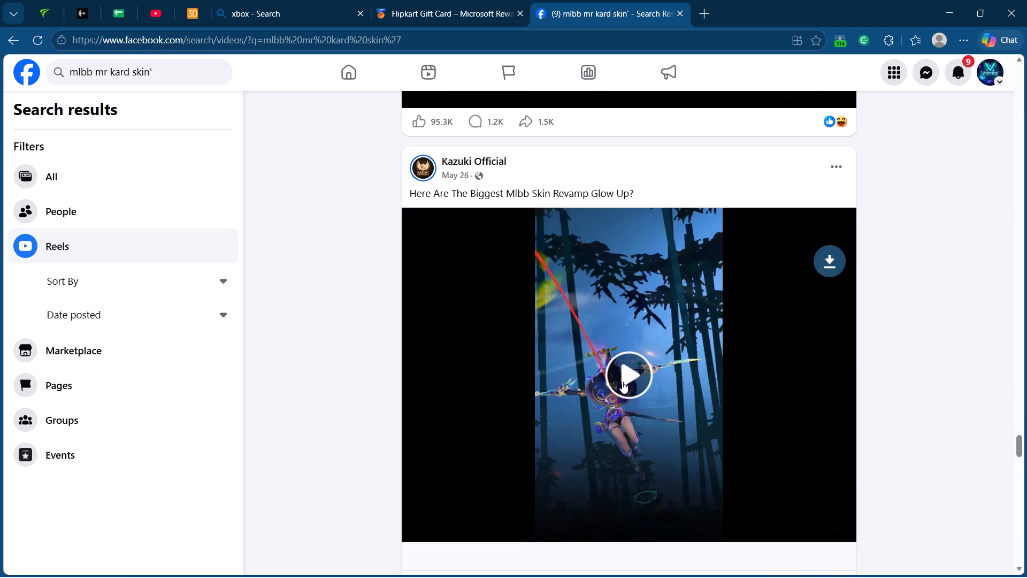
{"action": "scroll", "coordinate": [622, 382], "scroll_direction": "down", "scroll_amount": 17}
{"action": "scroll", "coordinate": [619, 387], "scroll_direction": "down", "scroll_amount": 8}
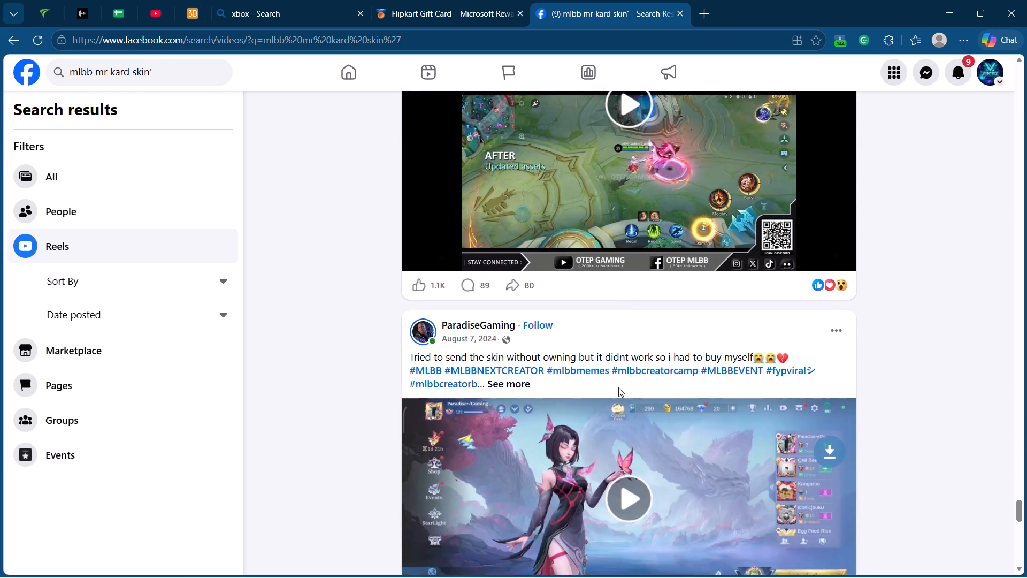
{"action": "scroll", "coordinate": [618, 387], "scroll_direction": "down", "scroll_amount": 18}
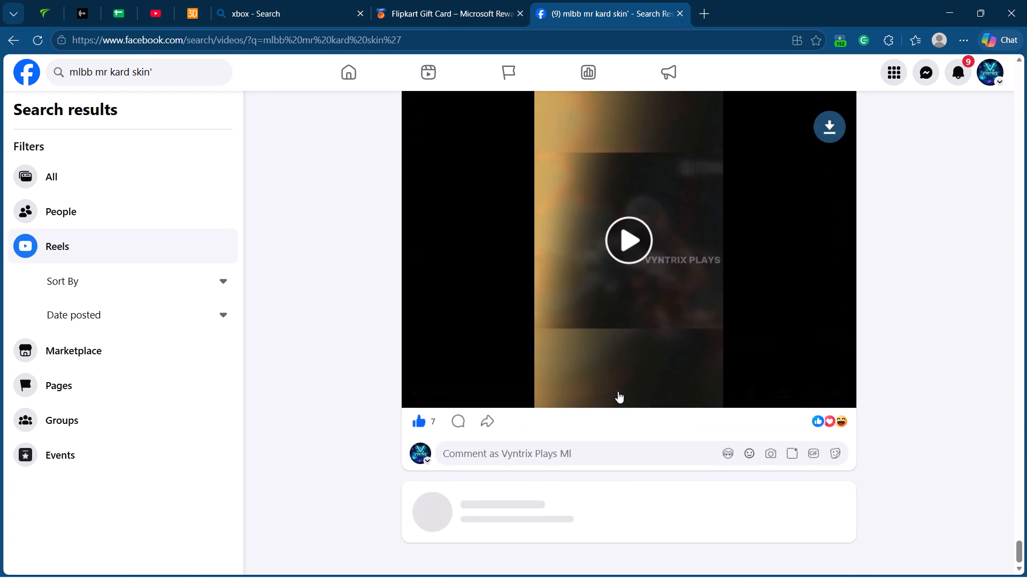
{"action": "scroll", "coordinate": [618, 391], "scroll_direction": "up", "scroll_amount": 2}
{"action": "scroll", "coordinate": [517, 428], "scroll_direction": "down", "scroll_amount": 2}
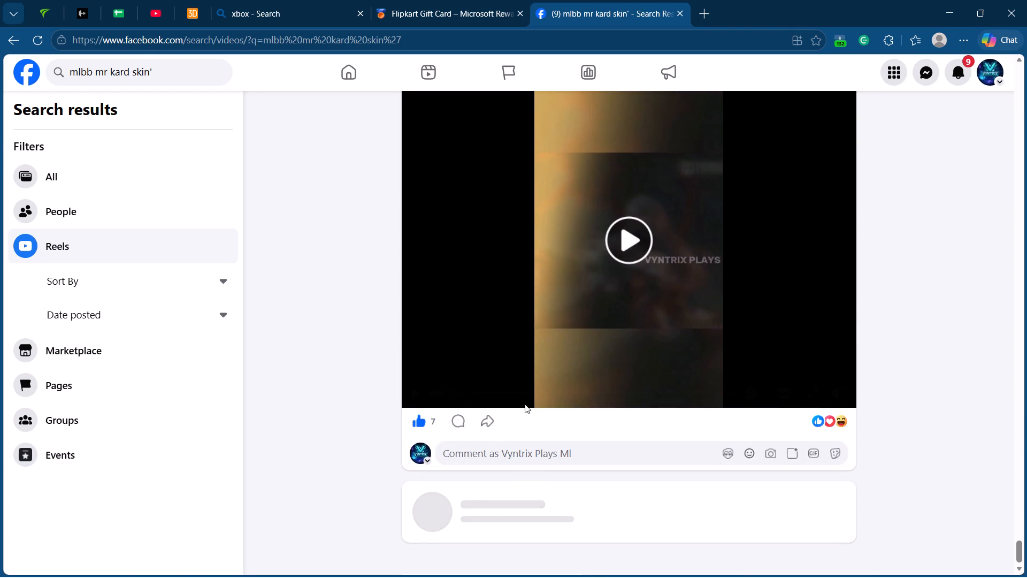
{"action": "scroll", "coordinate": [583, 402], "scroll_direction": "down", "scroll_amount": 4}
{"action": "scroll", "coordinate": [642, 423], "scroll_direction": "down", "scroll_amount": 12}
Preview Kazuki Official's Bane Mr. Krabs Shop Intro reel, open it in the reel viewer and pause it.
{"action": "scroll", "coordinate": [620, 424], "scroll_direction": "up", "scroll_amount": 3}
{"action": "left_click", "coordinate": [626, 301]}
{"action": "scroll", "coordinate": [697, 300], "scroll_direction": "up", "scroll_amount": 1}
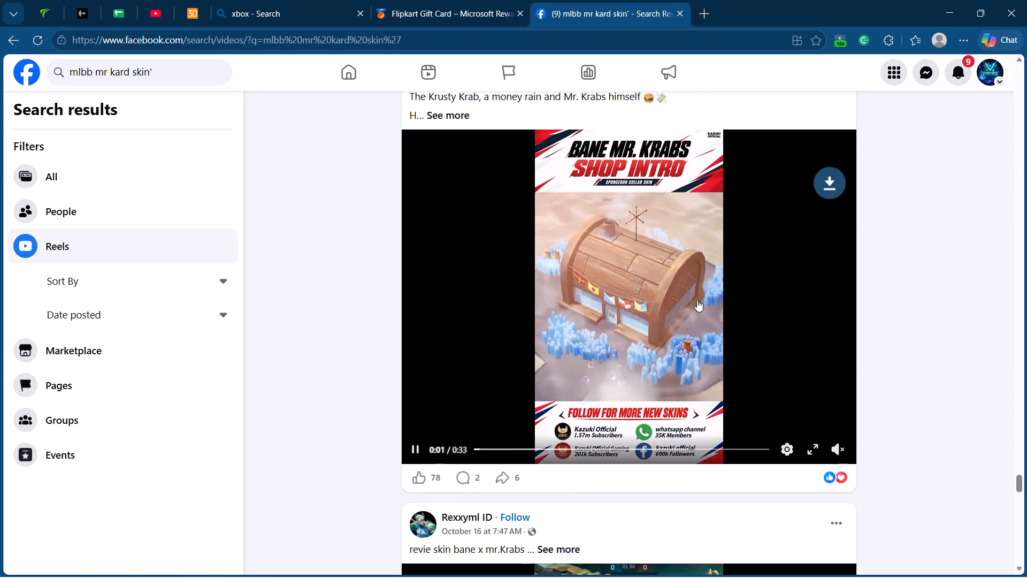
{"action": "scroll", "coordinate": [697, 300], "scroll_direction": "up", "scroll_amount": 1}
{"action": "left_click", "coordinate": [663, 354]}
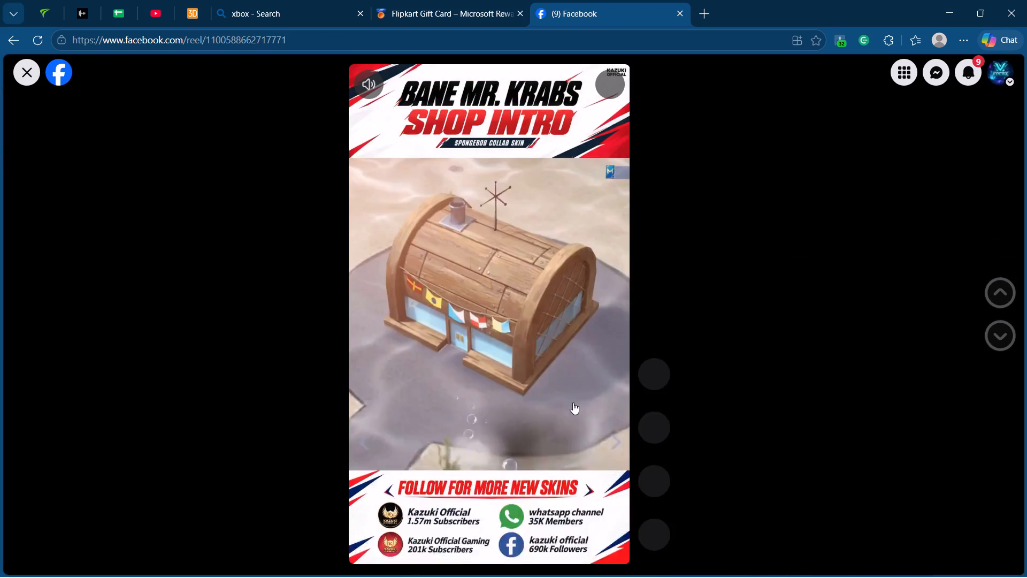
{"action": "left_click", "coordinate": [527, 385]}
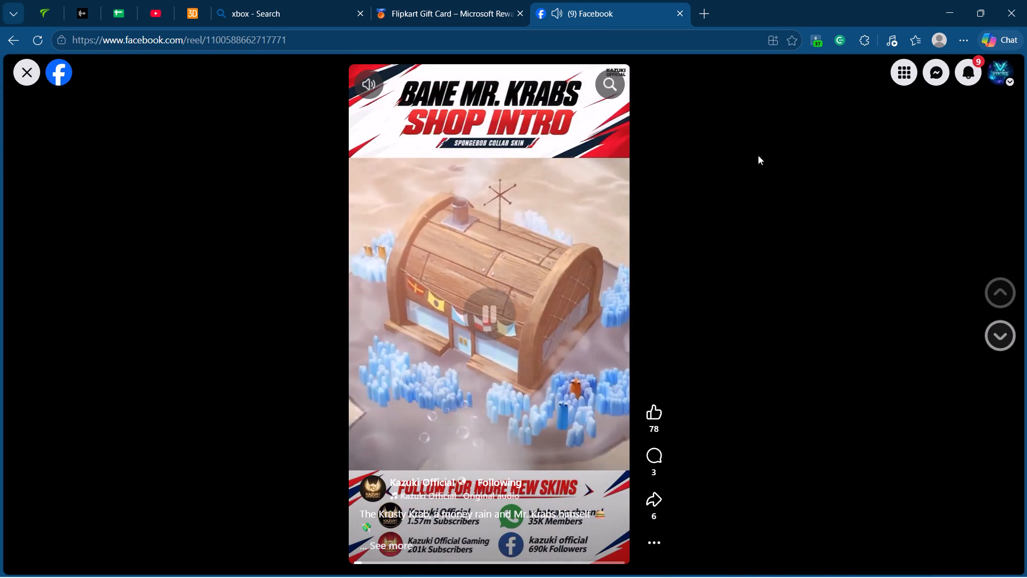
Download the 5.28 MB MP4 of the Krusty Krab money rain reel with Free Video Downloader.
{"action": "left_click", "coordinate": [819, 38]}
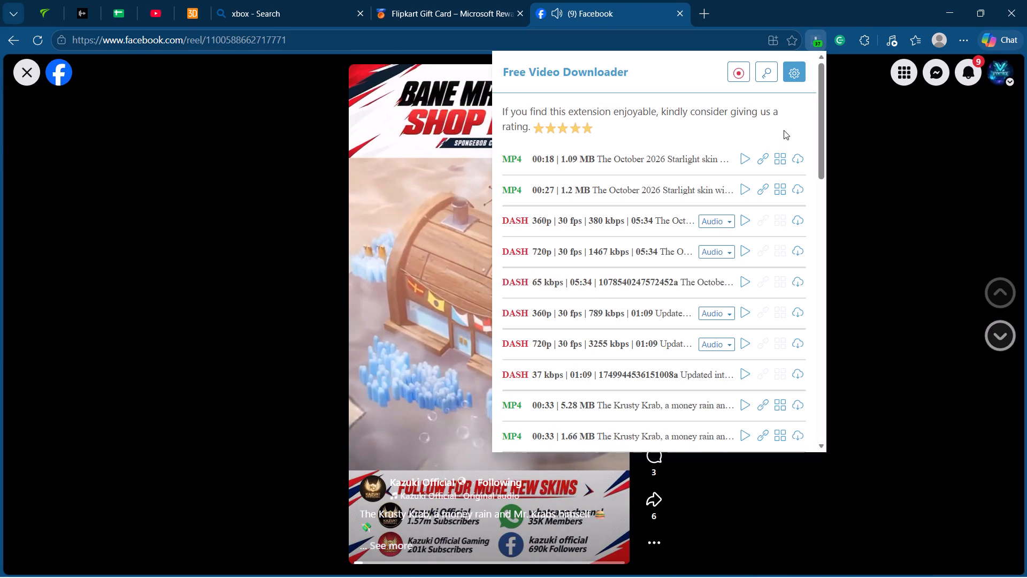
{"action": "scroll", "coordinate": [656, 207], "scroll_direction": "down", "scroll_amount": 2}
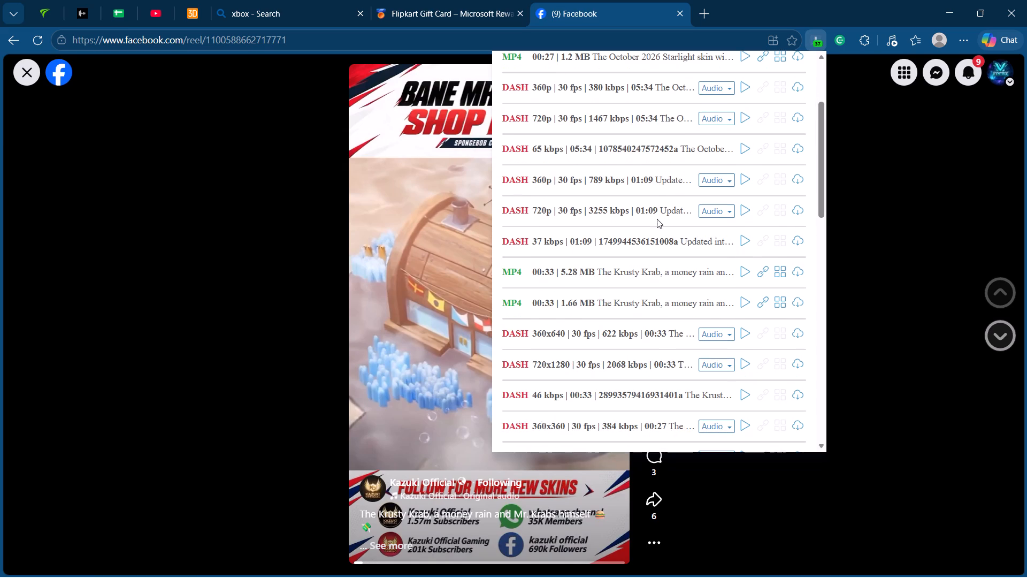
{"action": "left_click", "coordinate": [796, 271]}
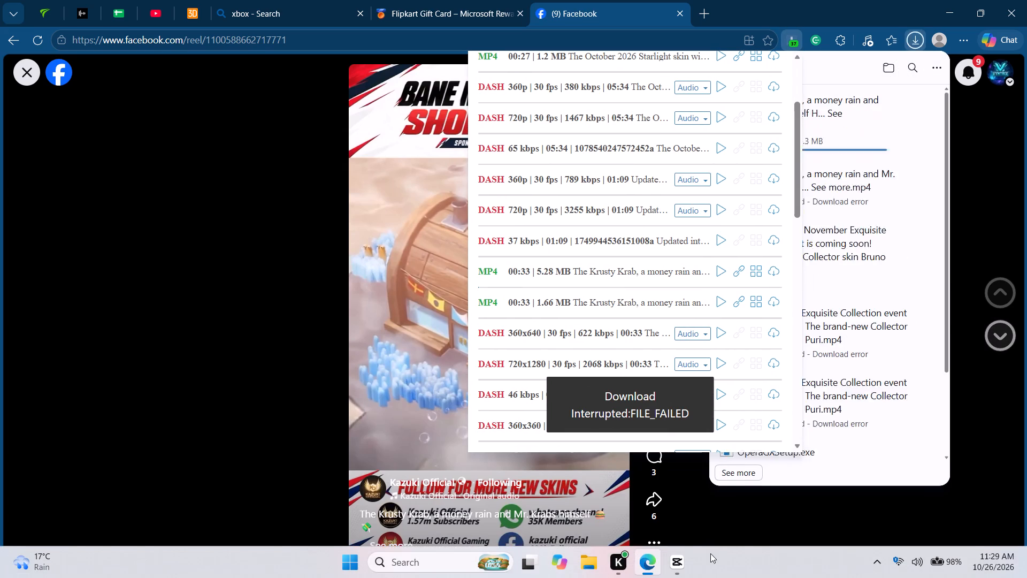
Switch to CapCut and import the downloaded Krusty Krab money rain video from the Downloads folder.
{"action": "left_click", "coordinate": [684, 560]}
{"action": "left_click", "coordinate": [136, 63]}
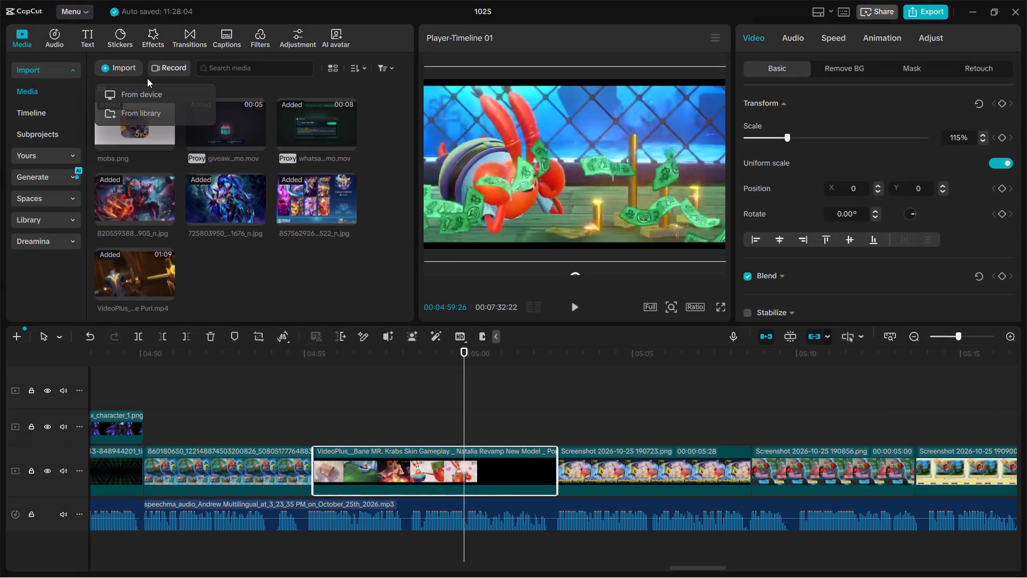
{"action": "double_click", "coordinate": [151, 85]}
{"action": "left_click_drag", "start_coordinate": [152, 88], "coordinate": [155, 94]}
{"action": "double_click", "coordinate": [136, 130]}
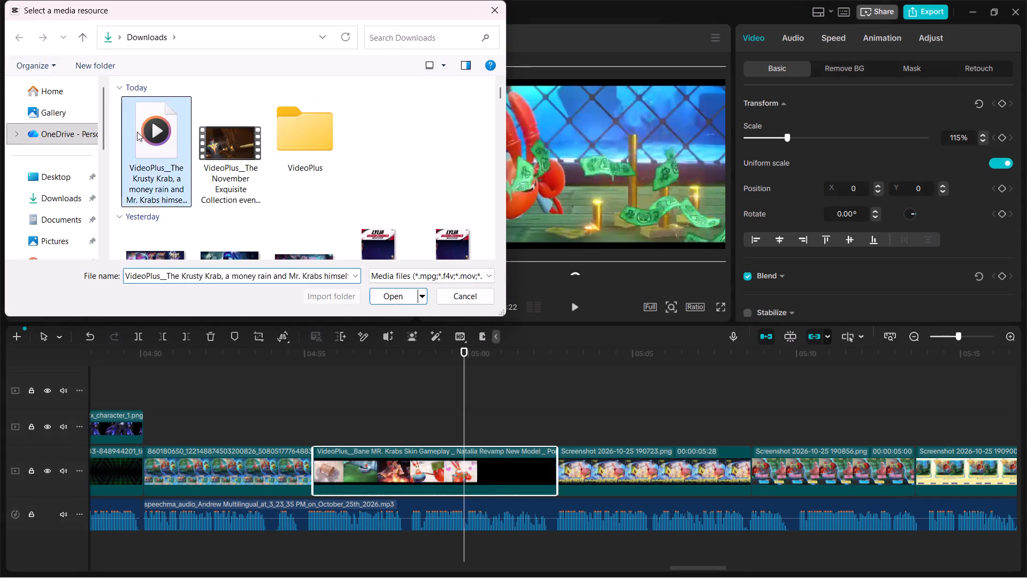
Place the Krusty Krab video on the overlay track, starting level with the Bane Mr. Krabs gameplay clip on the main track.
{"action": "left_click_drag", "start_coordinate": [233, 287], "coordinate": [318, 419]}
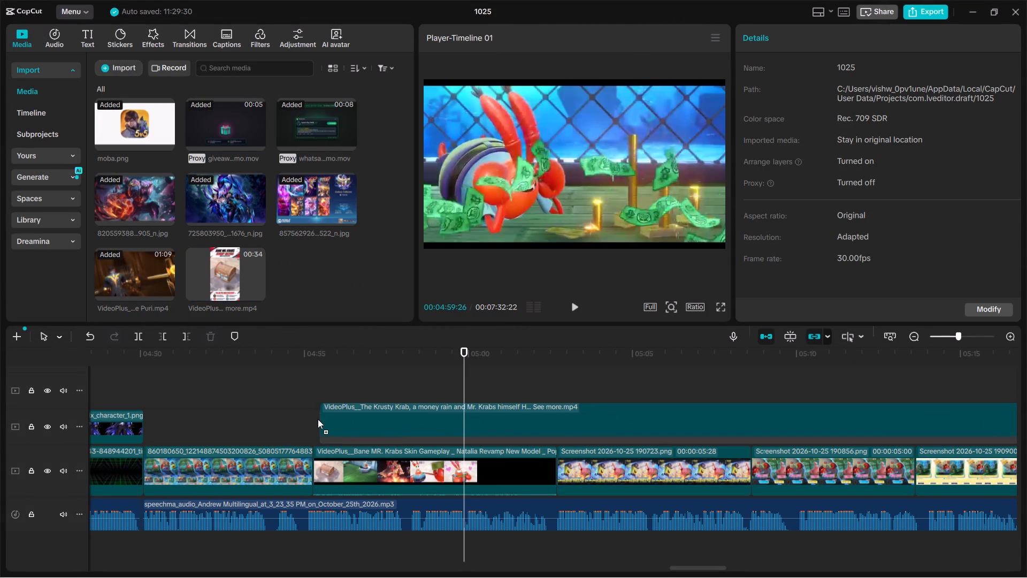
{"action": "left_click_drag", "start_coordinate": [318, 419], "coordinate": [312, 419]}
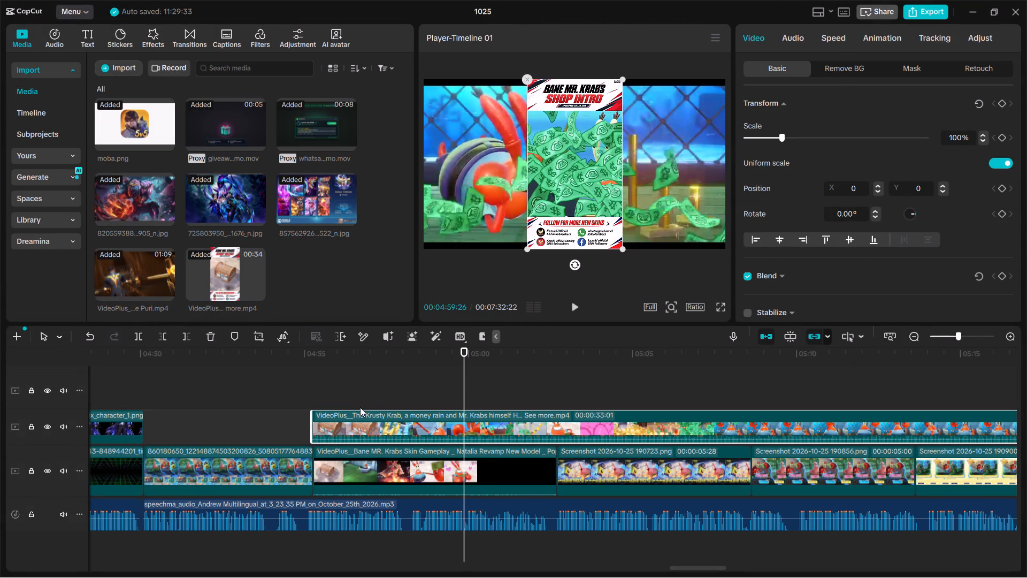
Mute the Bane Mr. Krabs gameplay clip on the main track by lowering its volume to -∞ dB.
{"action": "left_click", "coordinate": [437, 476]}
{"action": "left_click", "coordinate": [804, 34]}
{"action": "left_click_drag", "start_coordinate": [799, 133], "coordinate": [702, 162]}
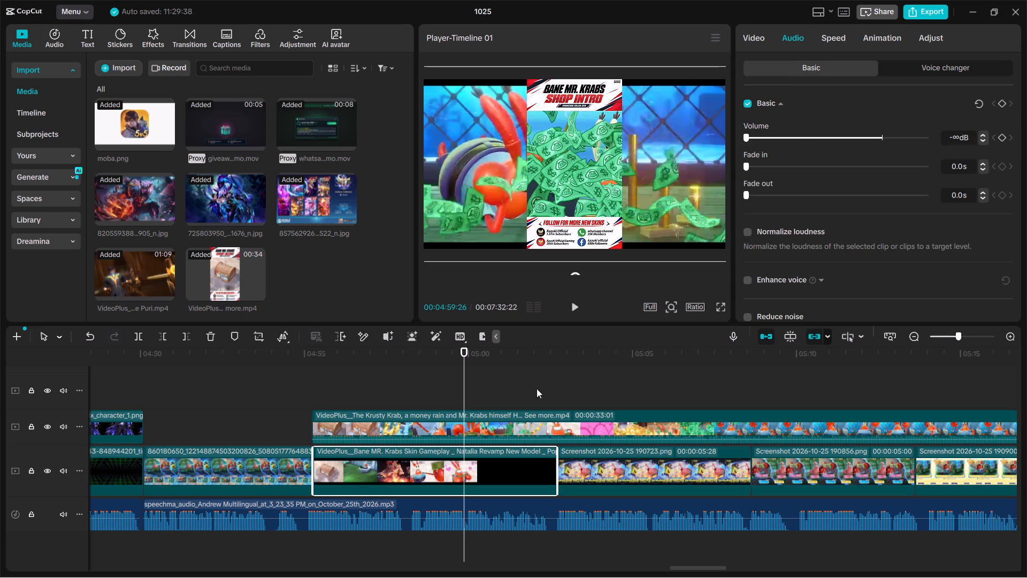
Enlarge the Krusty Krab overlay clip to 316% scale so it fills the frame, and check it in full-screen preview.
{"action": "left_click", "coordinate": [542, 398]}
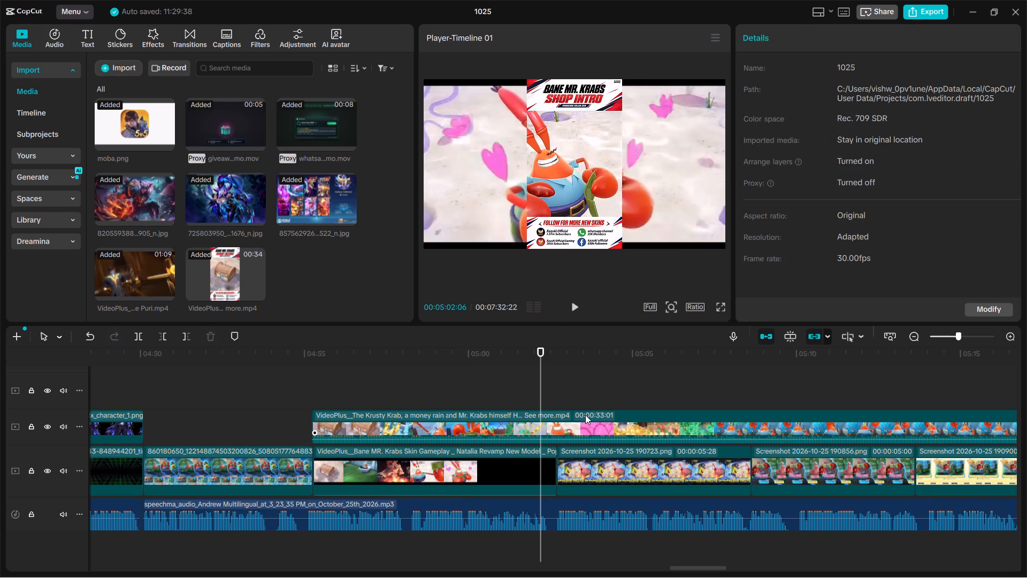
{"action": "left_click", "coordinate": [585, 416]}
{"action": "left_click_drag", "start_coordinate": [619, 252], "coordinate": [754, 337]}
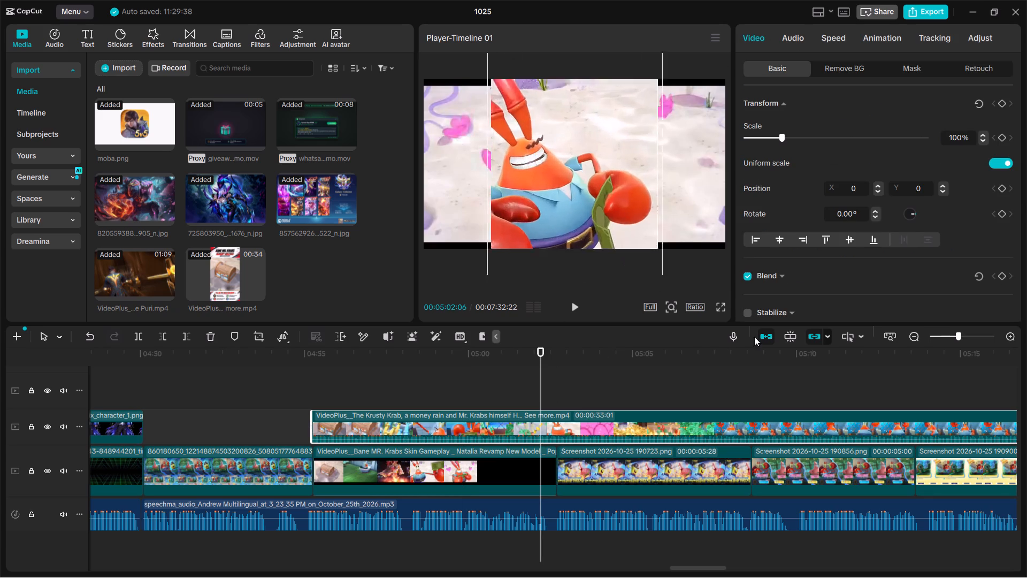
{"action": "left_click_drag", "start_coordinate": [754, 337], "coordinate": [1010, 373]}
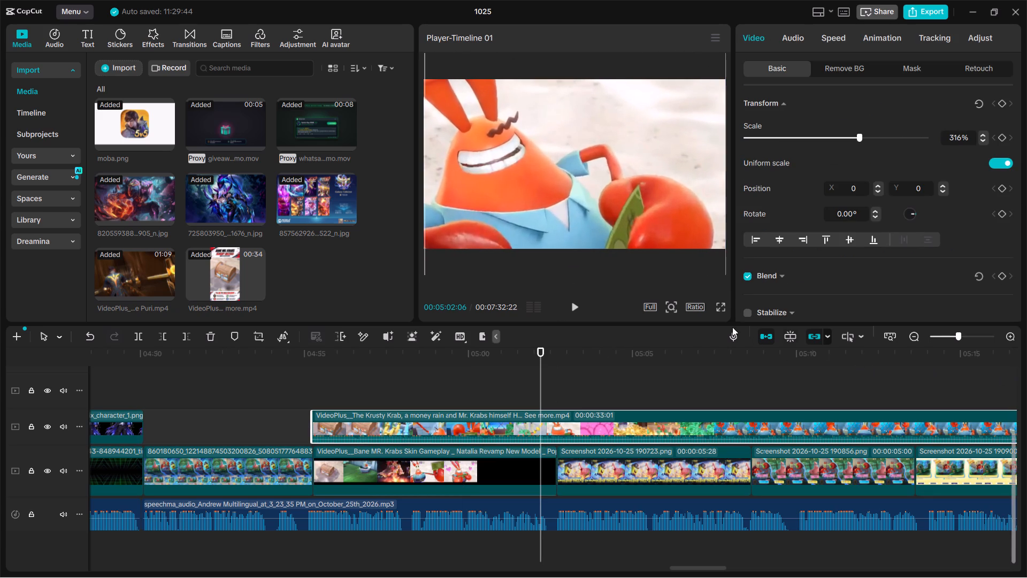
{"action": "left_click", "coordinate": [712, 310]}
{"action": "left_click", "coordinate": [720, 309]}
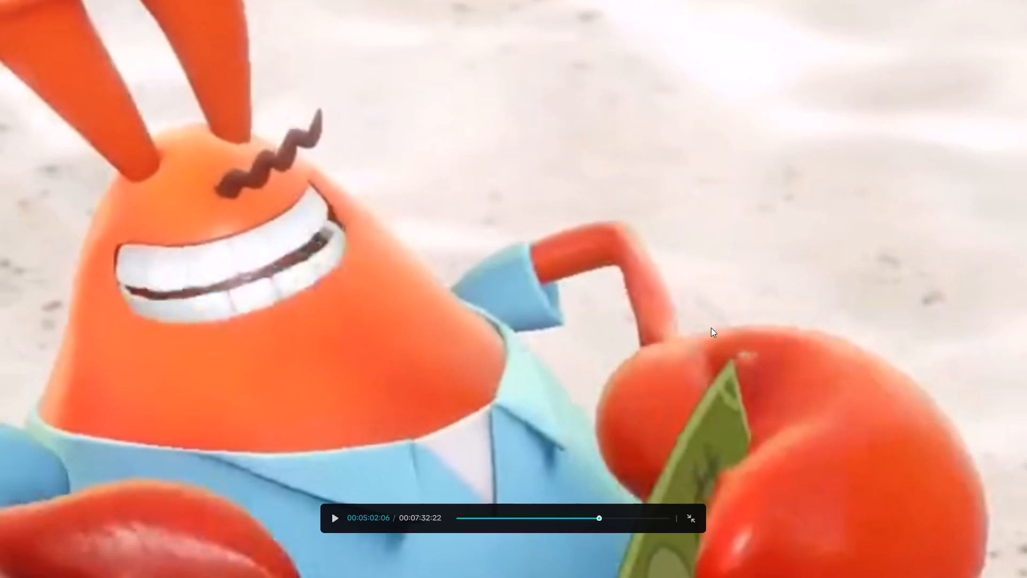
{"action": "key", "text": "Escape"}
Scrub through the opening of the Krusty Krab overlay clip and fit the whole timeline in view.
{"action": "left_click", "coordinate": [333, 393]}
{"action": "left_click_drag", "start_coordinate": [333, 393], "coordinate": [383, 399]}
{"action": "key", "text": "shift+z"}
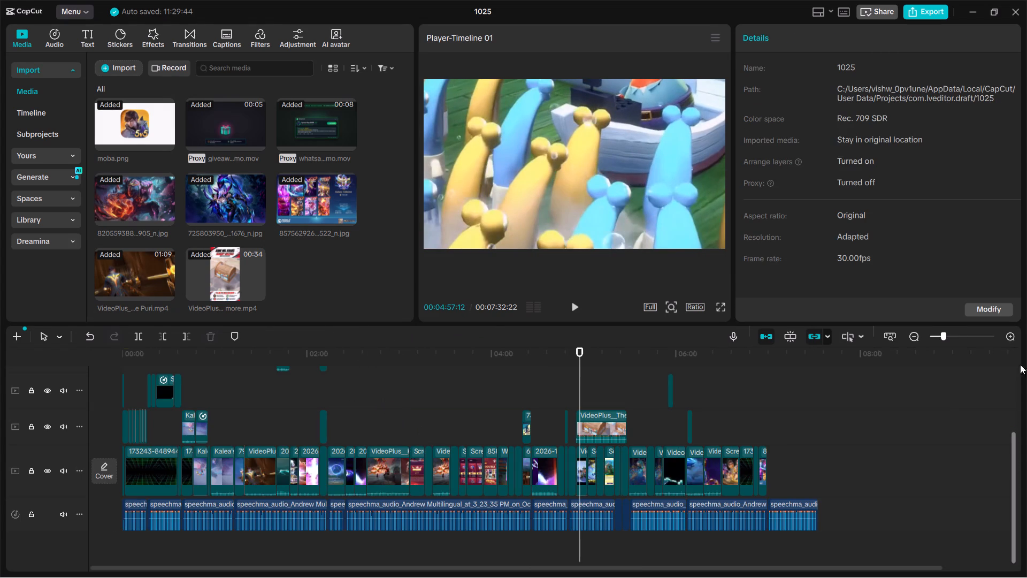
Delete the Krusty Krab video from the overlay track above the Bane Mr. Krabs gameplay clip.
{"action": "triple_click", "coordinate": [1012, 338]}
{"action": "left_click", "coordinate": [1011, 338]}
{"action": "key", "text": "F11"}
{"action": "left_click", "coordinate": [837, 409]}
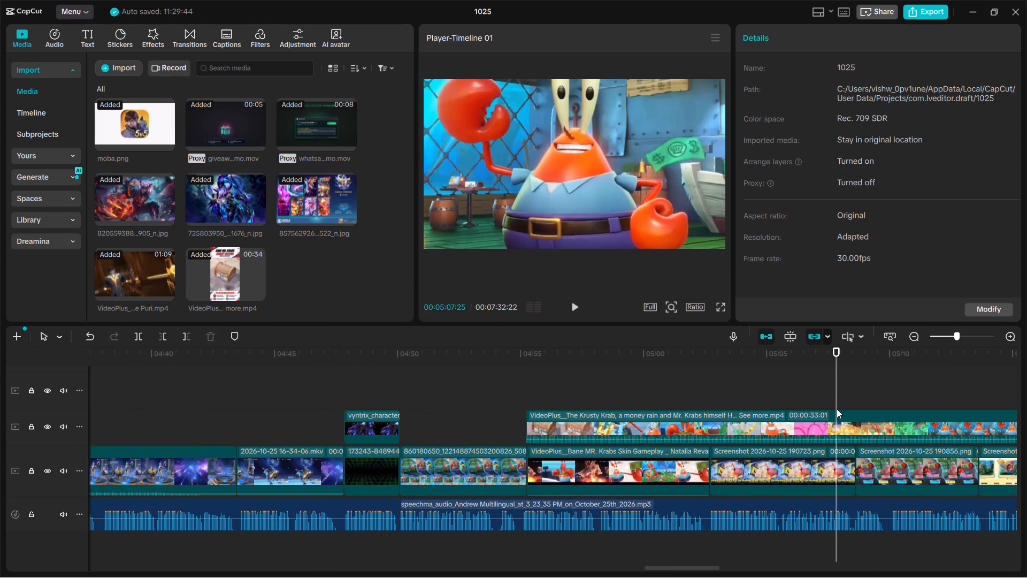
{"action": "key", "text": "Delete"}
{"action": "left_click", "coordinate": [783, 433]}
{"action": "key", "text": "Delete"}
Enable image noise reduction on the Bane Mr. Krabs gameplay clip on the main track.
{"action": "left_click", "coordinate": [663, 473]}
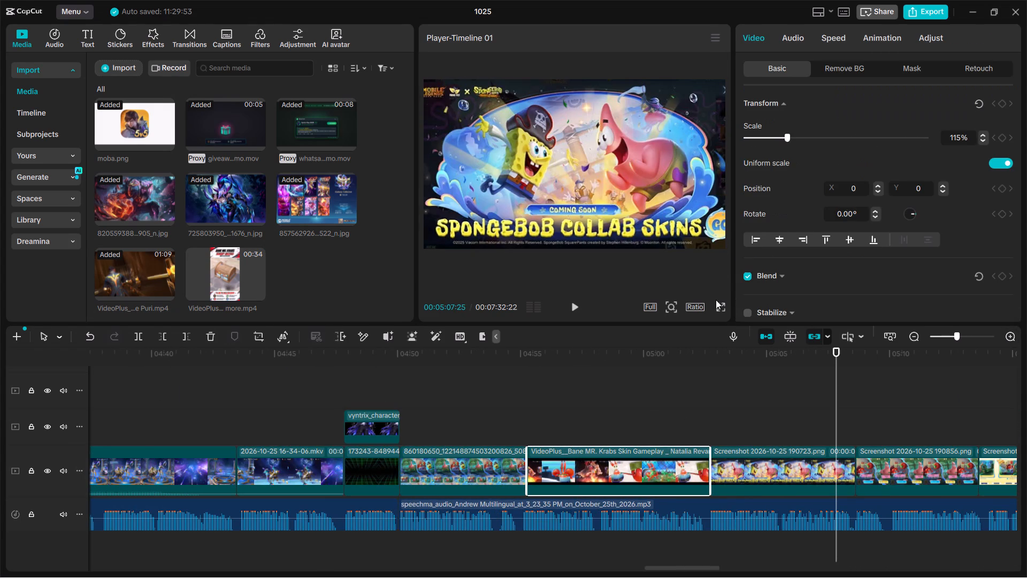
{"action": "double_click", "coordinate": [641, 407]}
{"action": "left_click", "coordinate": [652, 464]}
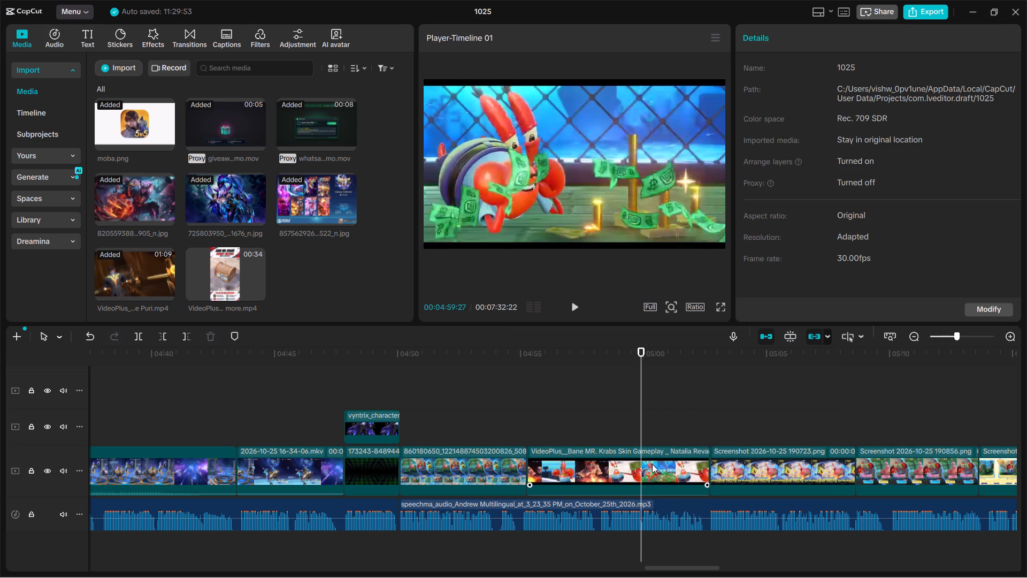
{"action": "scroll", "coordinate": [814, 143], "scroll_direction": "down", "scroll_amount": 2}
{"action": "left_click", "coordinate": [750, 230]}
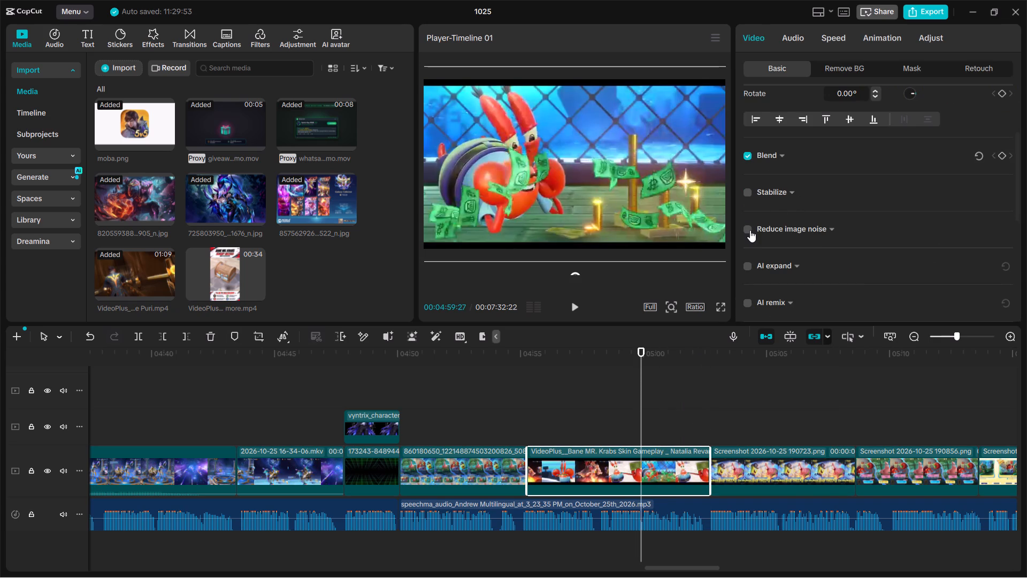
Enlarge the Bane Mr. Krabs gameplay clip to 127% scale so it fills the frame, and check an earlier frame.
{"action": "scroll", "coordinate": [738, 243], "scroll_direction": "up", "scroll_amount": 3}
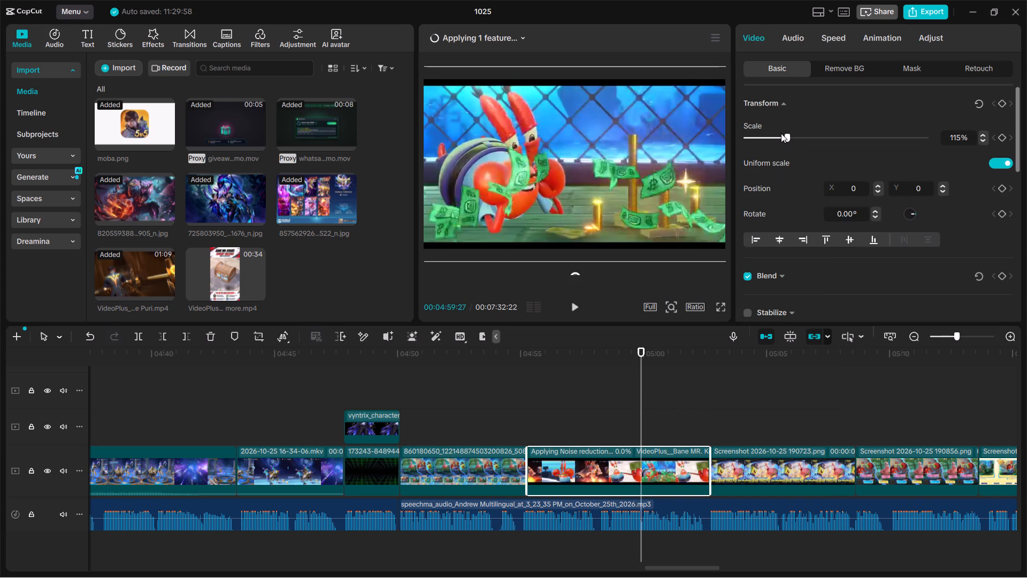
{"action": "left_click_drag", "start_coordinate": [781, 133], "coordinate": [792, 135]}
{"action": "left_click", "coordinate": [550, 391]}
Raise the Bane Mr. Krabs gameplay clip's volume to -20.7 dB and play it back against the voiceover.
{"action": "left_click", "coordinate": [547, 480]}
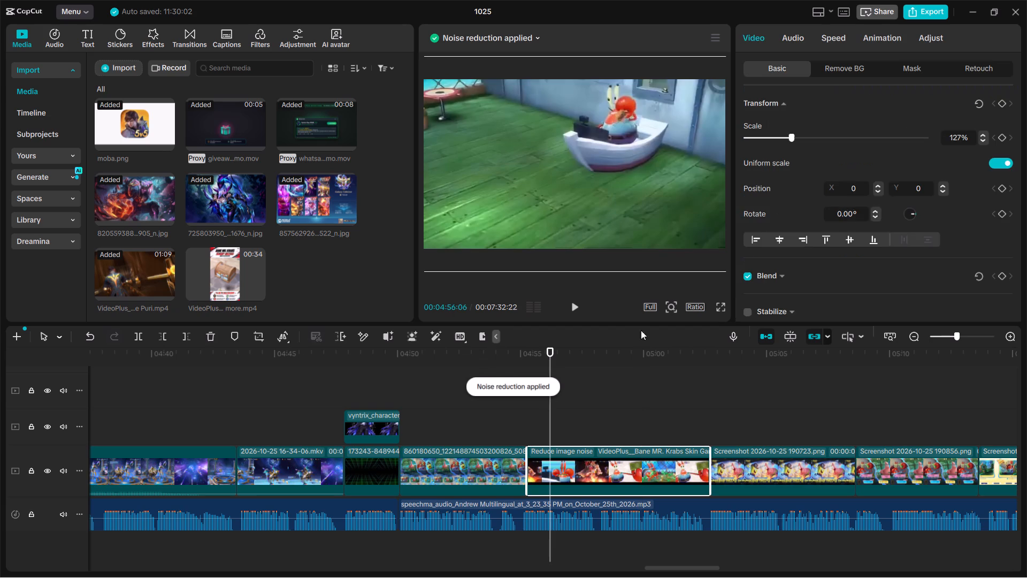
{"action": "left_click", "coordinate": [799, 33]}
{"action": "left_click", "coordinate": [801, 139]}
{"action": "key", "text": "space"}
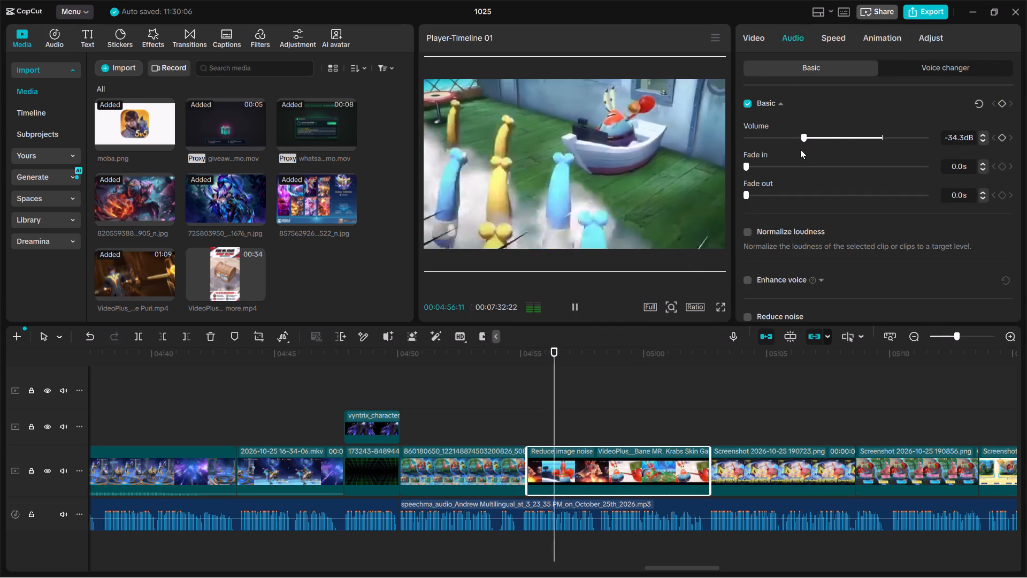
{"action": "left_click", "coordinate": [832, 136]}
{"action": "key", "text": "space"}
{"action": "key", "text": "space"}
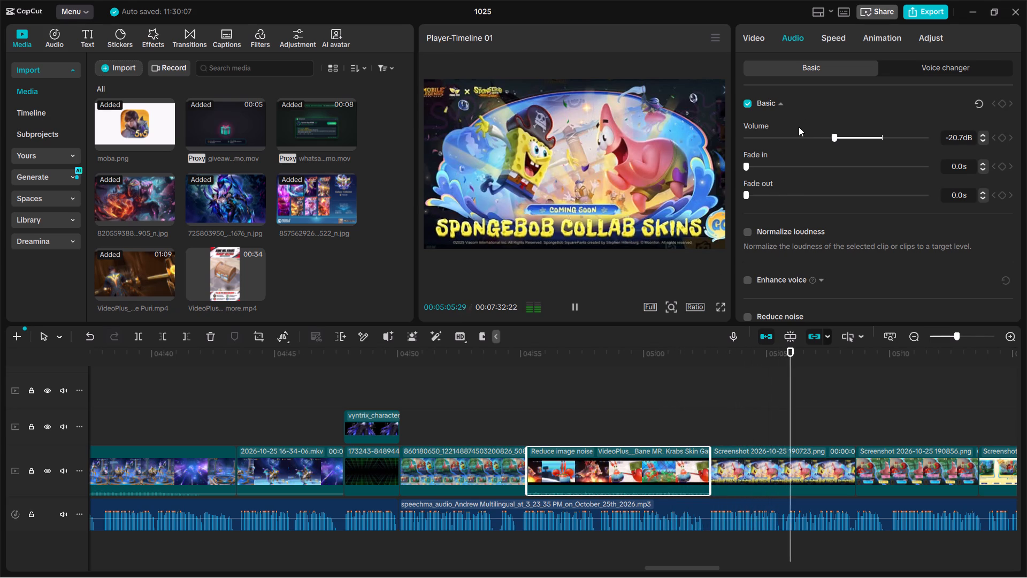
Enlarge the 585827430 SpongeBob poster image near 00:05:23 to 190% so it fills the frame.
{"action": "left_click_drag", "start_coordinate": [664, 567], "coordinate": [678, 564]}
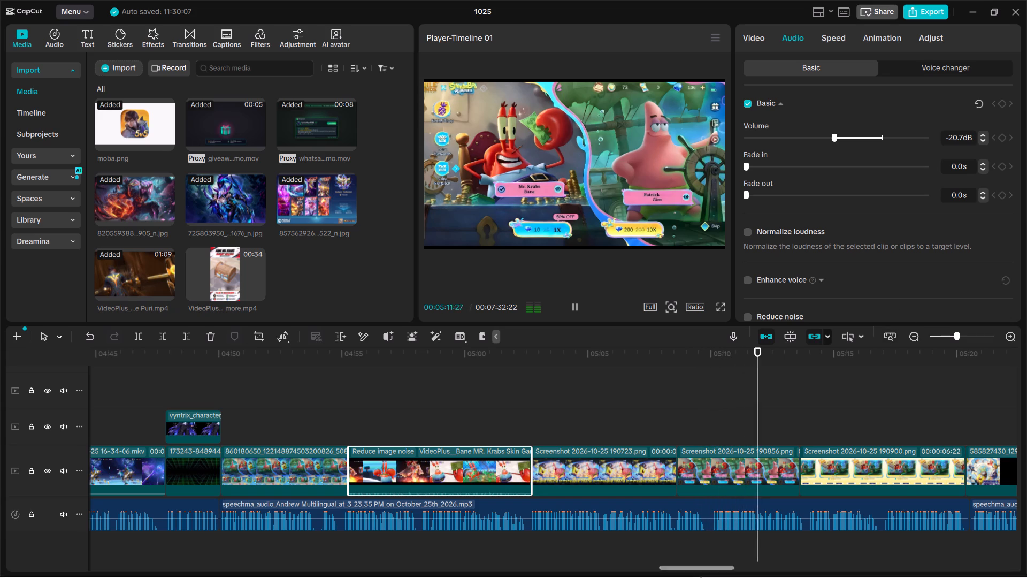
{"action": "left_click_drag", "start_coordinate": [712, 571], "coordinate": [731, 571]}
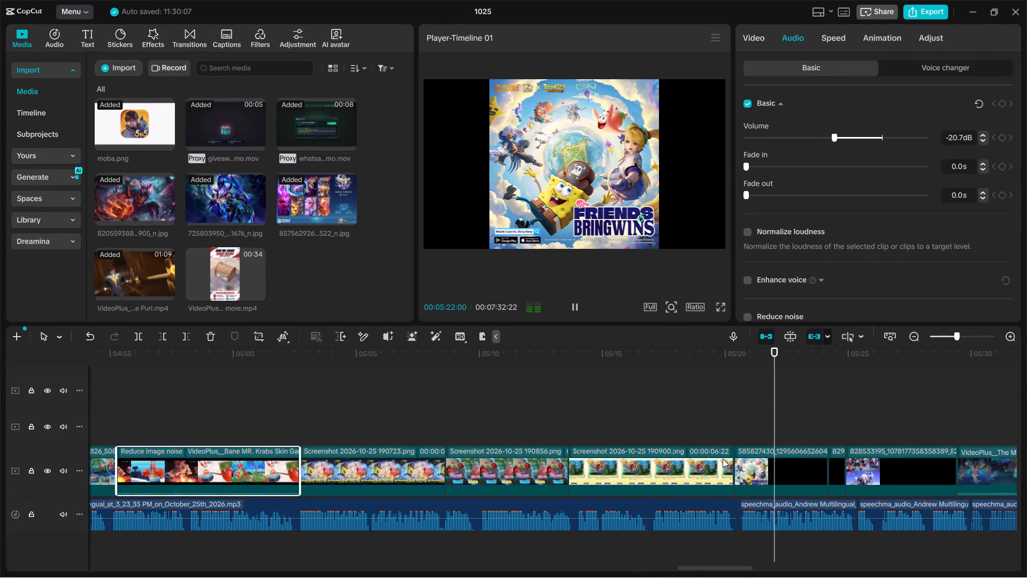
{"action": "left_click", "coordinate": [778, 472]}
{"action": "key", "text": "space"}
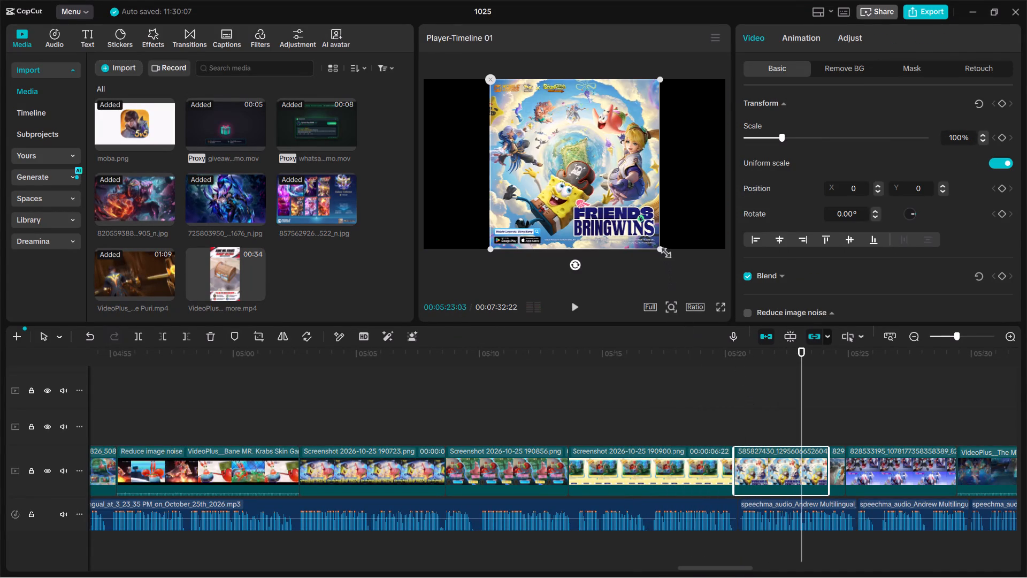
{"action": "left_click_drag", "start_coordinate": [663, 250], "coordinate": [802, 298]}
{"action": "key", "text": "space"}
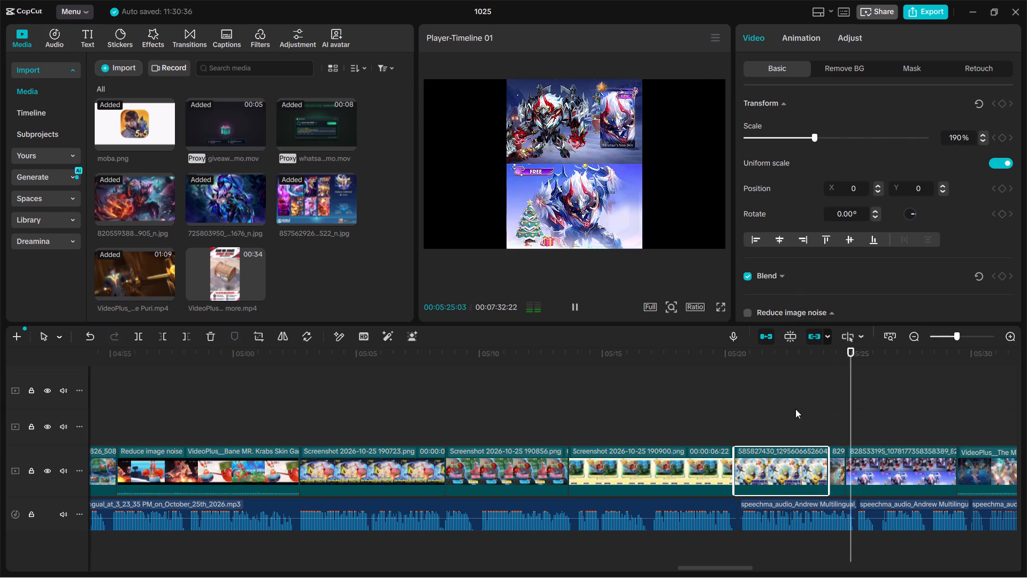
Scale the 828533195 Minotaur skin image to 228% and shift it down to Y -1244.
{"action": "left_click", "coordinate": [904, 484]}
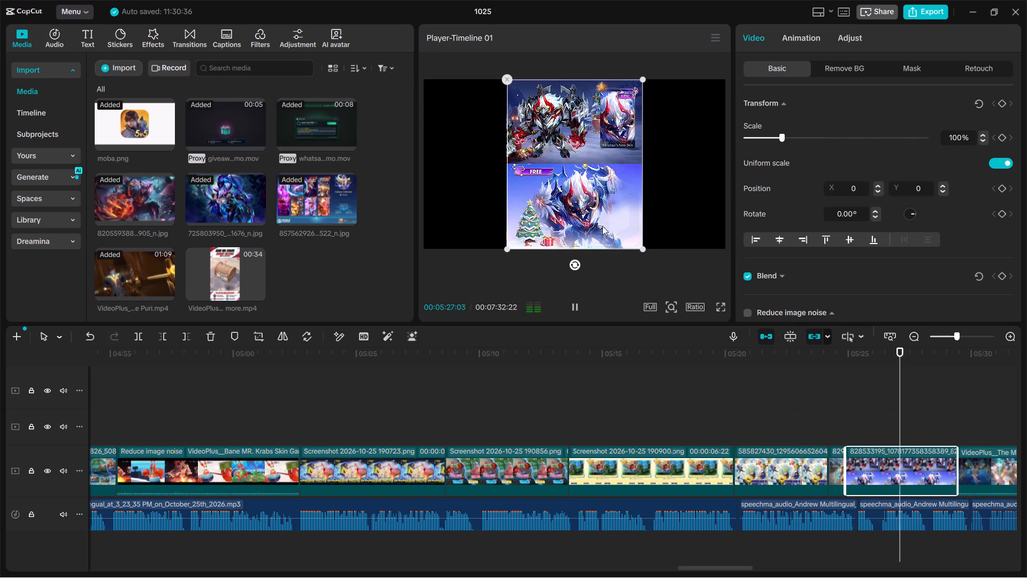
{"action": "key", "text": "space"}
{"action": "left_click_drag", "start_coordinate": [640, 245], "coordinate": [802, 368]}
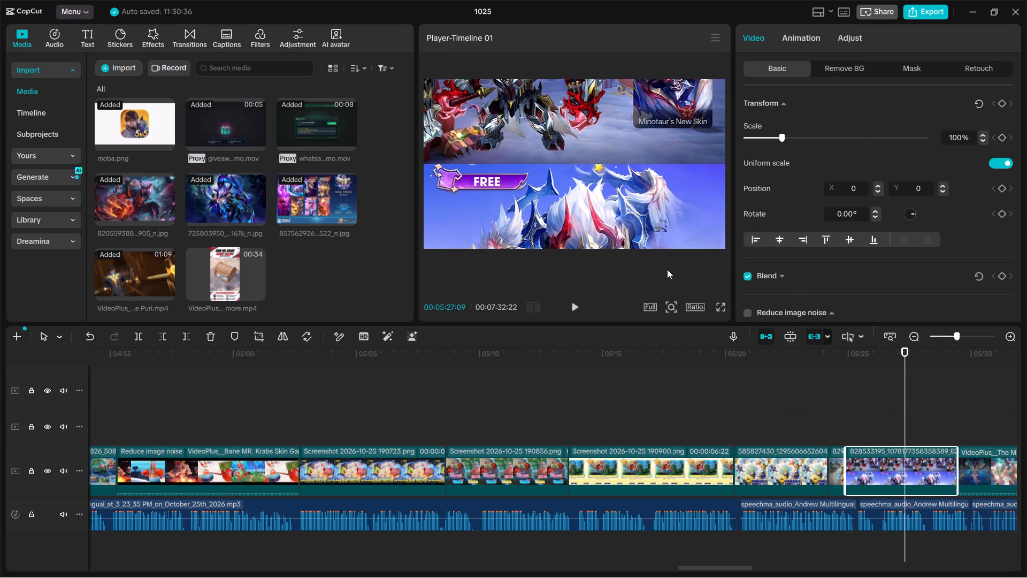
{"action": "left_click_drag", "start_coordinate": [611, 189], "coordinate": [613, 287]}
{"action": "key", "text": "space"}
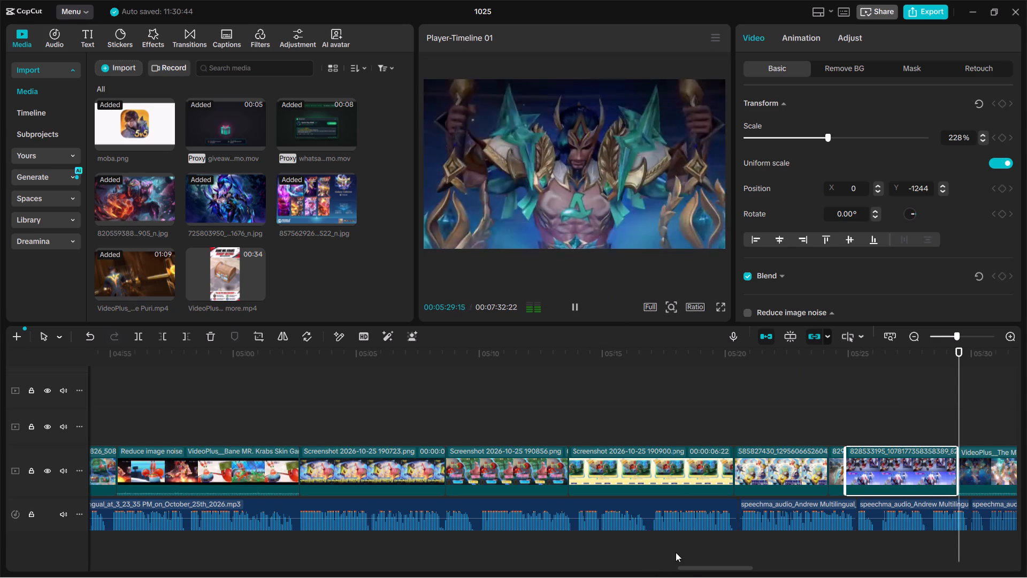
Play the M7 World Champion and FMVP skin clips from about 00:05:30, checking image quality in full screen.
{"action": "left_click_drag", "start_coordinate": [693, 567], "coordinate": [745, 572]}
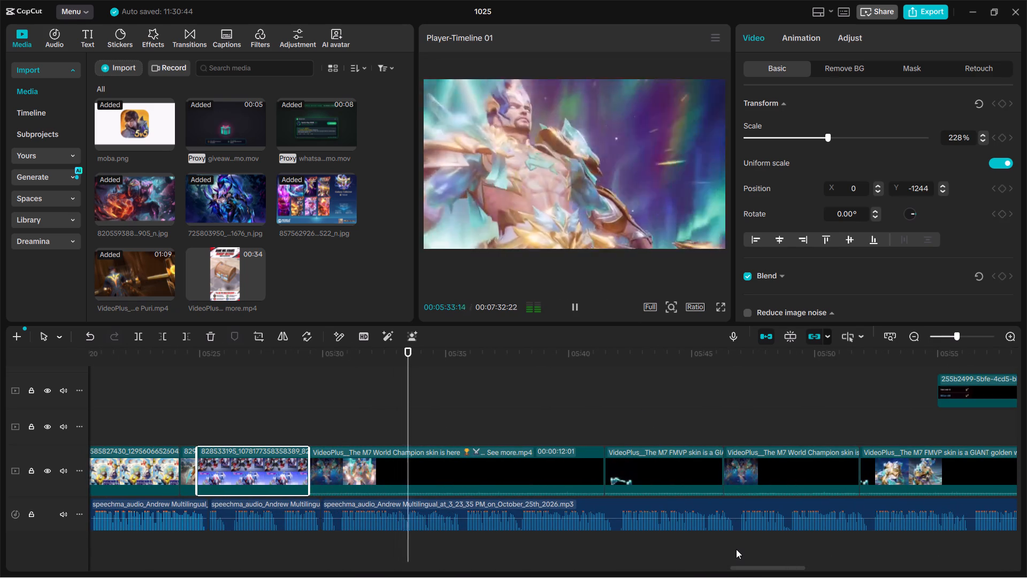
{"action": "key", "text": "space"}
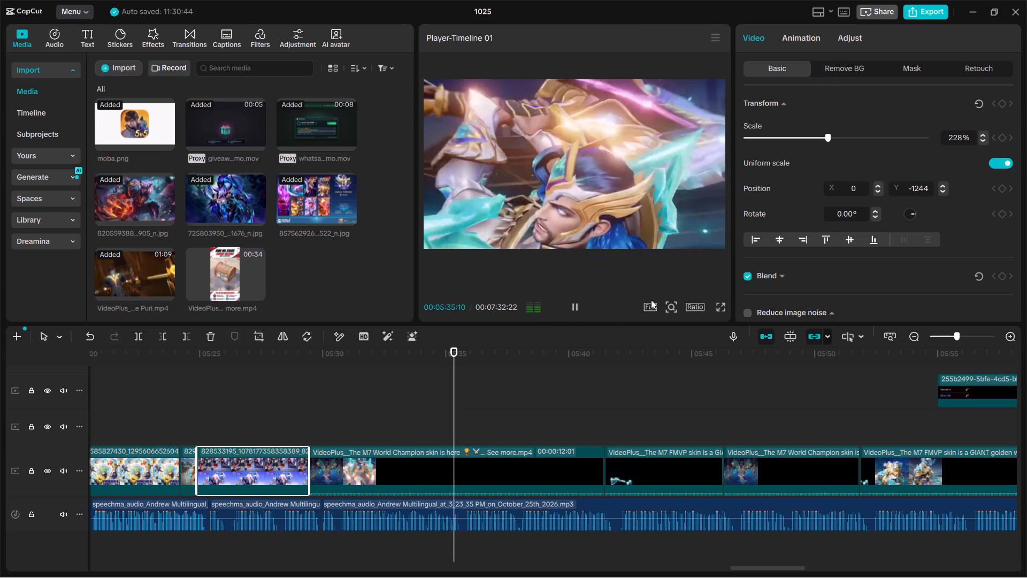
{"action": "left_click", "coordinate": [720, 305]}
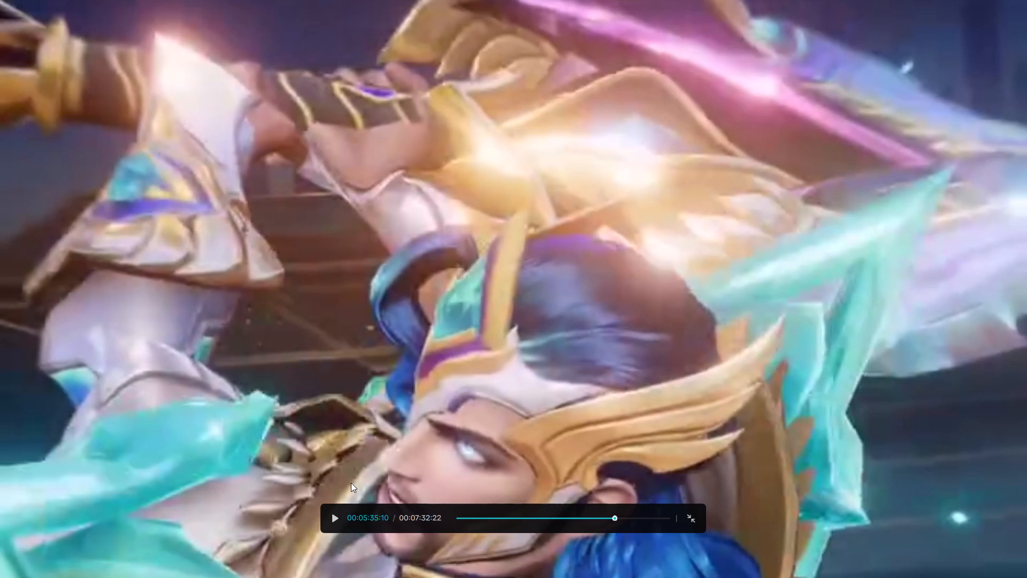
{"action": "left_click", "coordinate": [332, 519]}
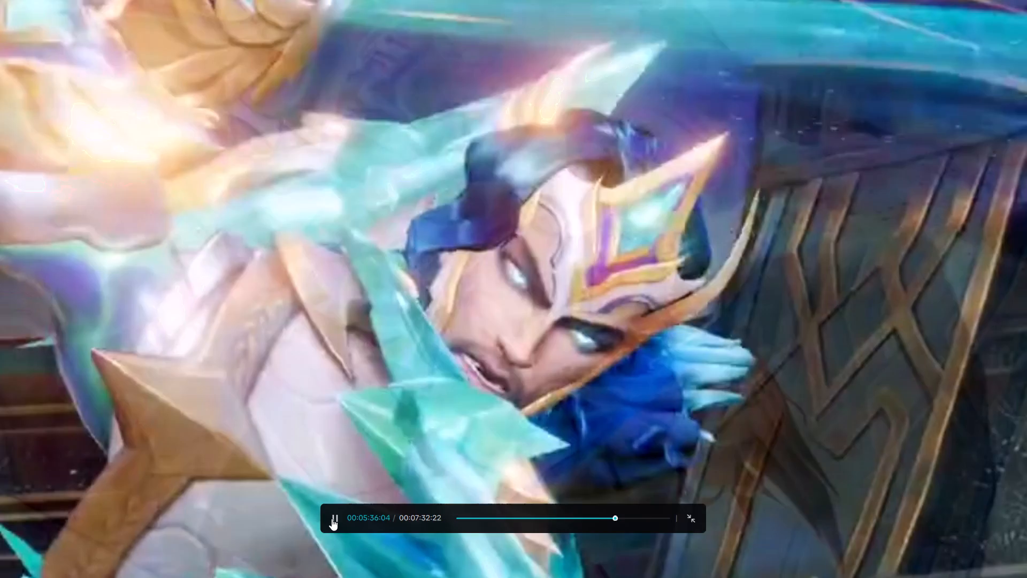
{"action": "key", "text": "Escape"}
{"action": "key", "text": "space"}
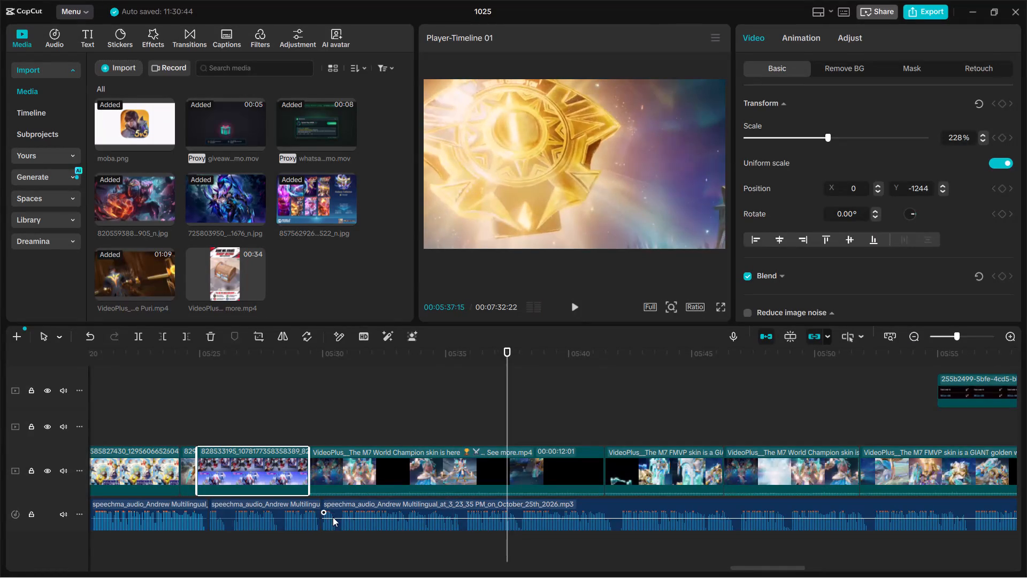
{"action": "key", "text": "space"}
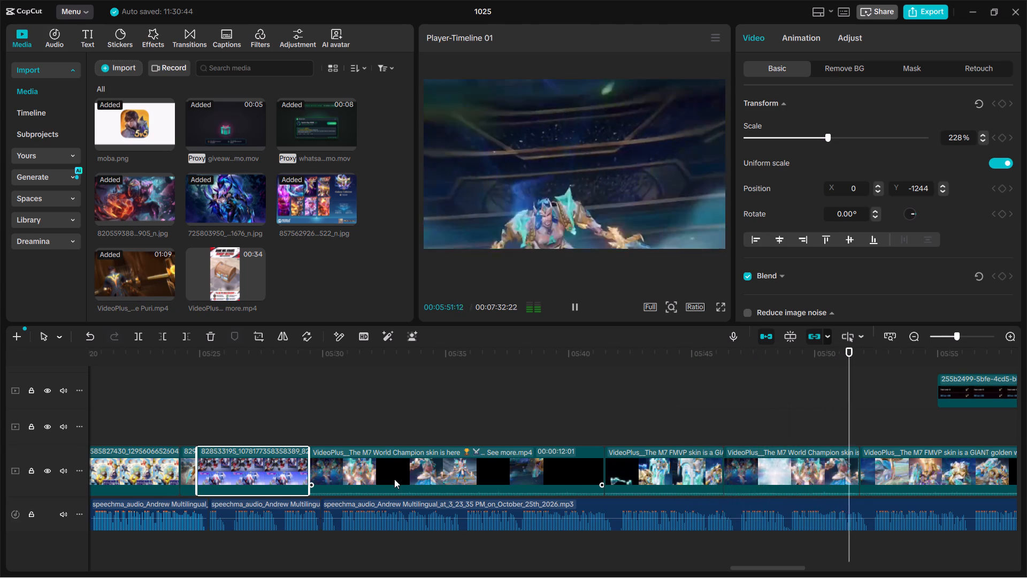
Enable image noise reduction at Weak level on the first M7 World Champion skin clip, starting near 00:05:29.
{"action": "left_click", "coordinate": [385, 466]}
{"action": "key", "text": "space"}
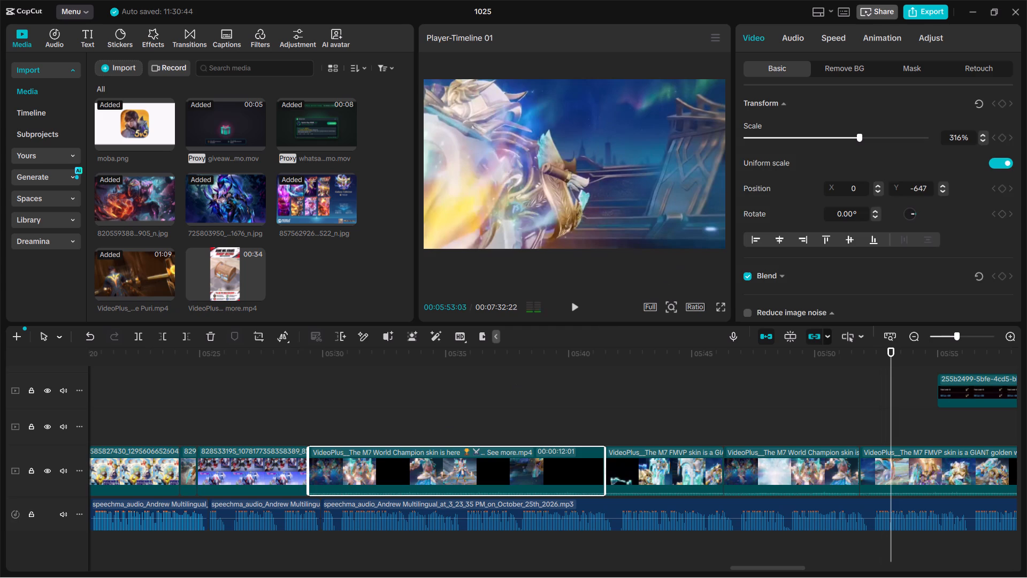
{"action": "scroll", "coordinate": [892, 176], "scroll_direction": "down", "scroll_amount": 5}
{"action": "left_click", "coordinate": [751, 124]}
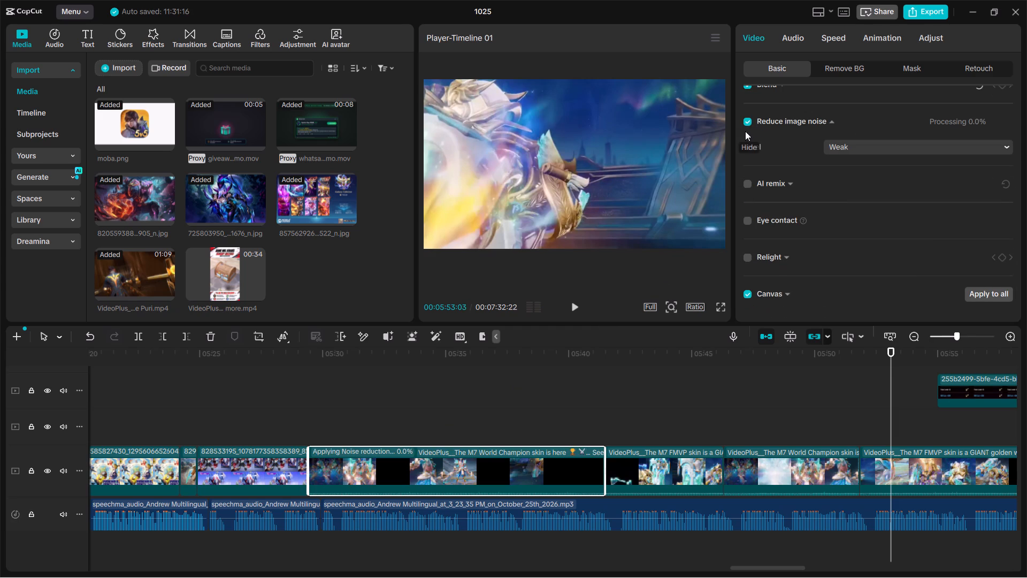
Enable image noise reduction at Strong level on the short M7 FMVP skin clip starting near 00:05:41.
{"action": "left_click", "coordinate": [686, 477]}
{"action": "left_click", "coordinate": [748, 118]}
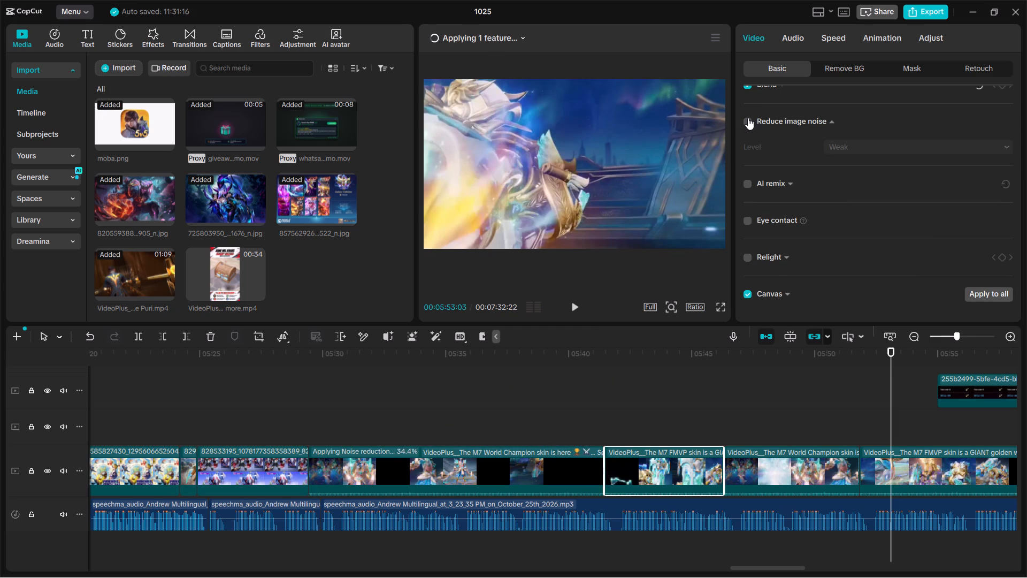
{"action": "left_click", "coordinate": [846, 149]}
{"action": "left_click", "coordinate": [848, 187]}
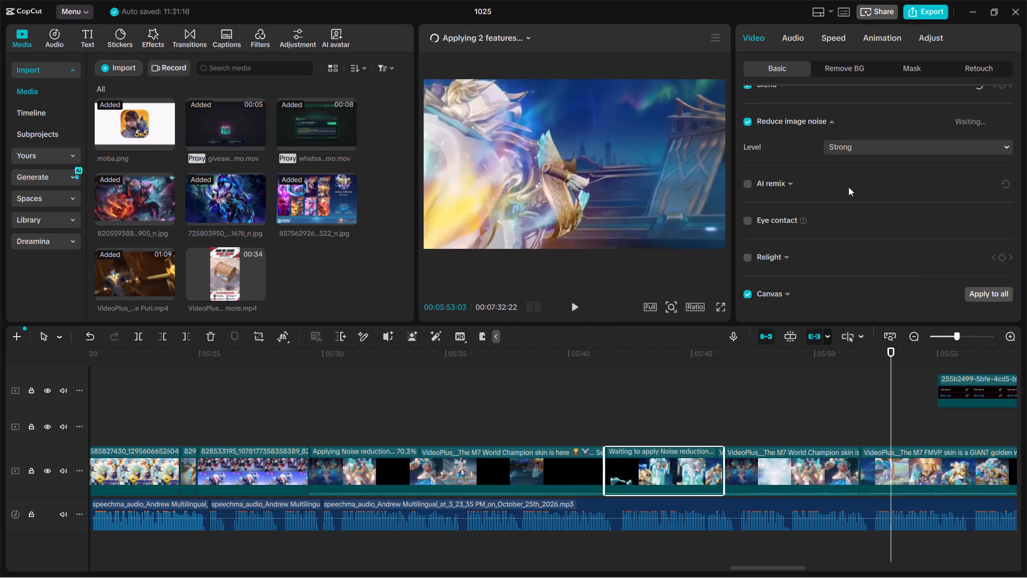
Enable image noise reduction at Strong level on the second M7 World Champion skin clip, around 00:05:47.
{"action": "left_click", "coordinate": [754, 431]}
{"action": "left_click", "coordinate": [748, 465]}
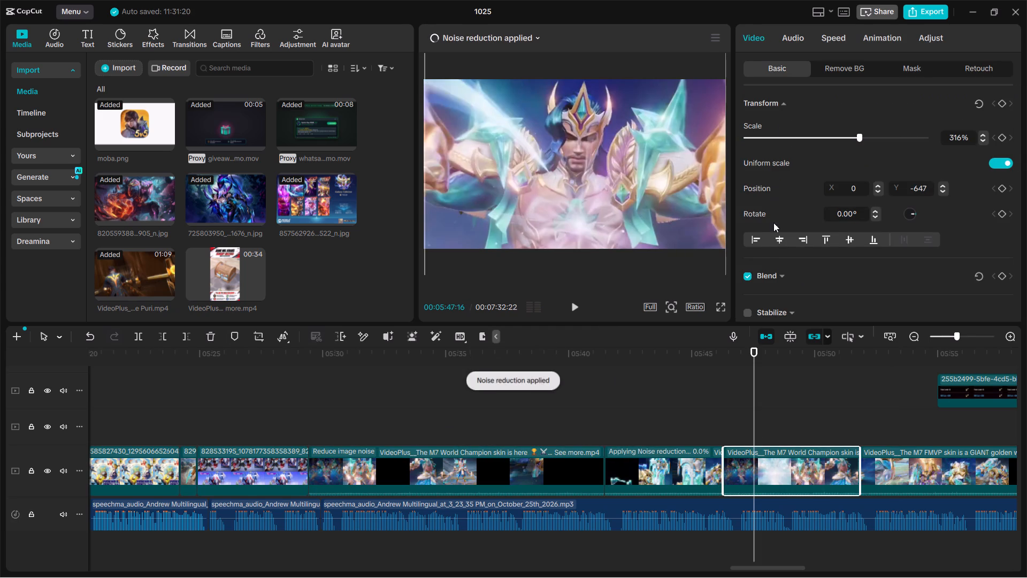
{"action": "scroll", "coordinate": [756, 308], "scroll_direction": "down", "scroll_amount": 2}
{"action": "left_click", "coordinate": [748, 231]}
{"action": "left_click", "coordinate": [840, 255]}
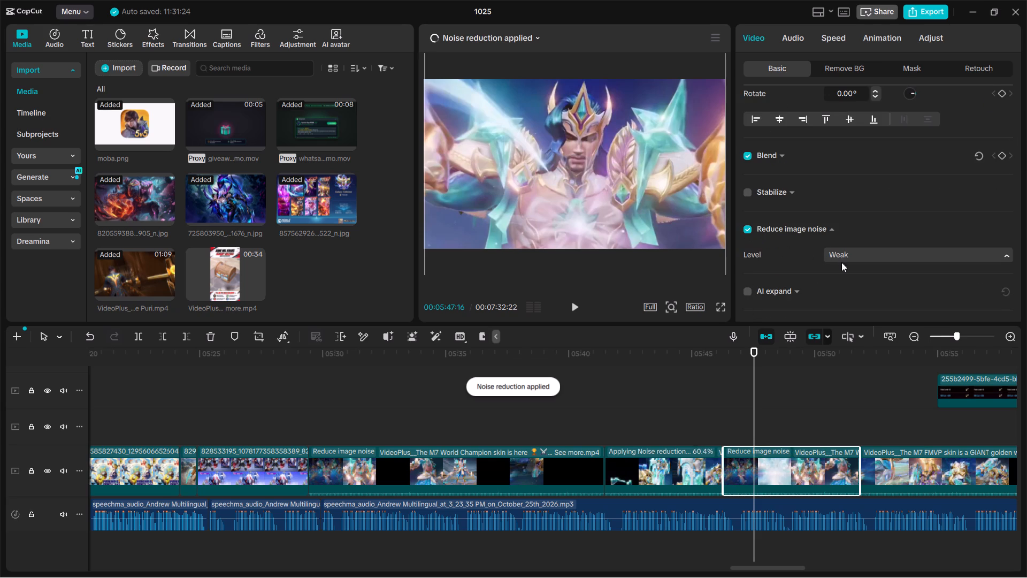
{"action": "left_click", "coordinate": [853, 305]}
Set the noise reduction level of the first M7 World Champion skin clip to Strong.
{"action": "left_click", "coordinate": [463, 456]}
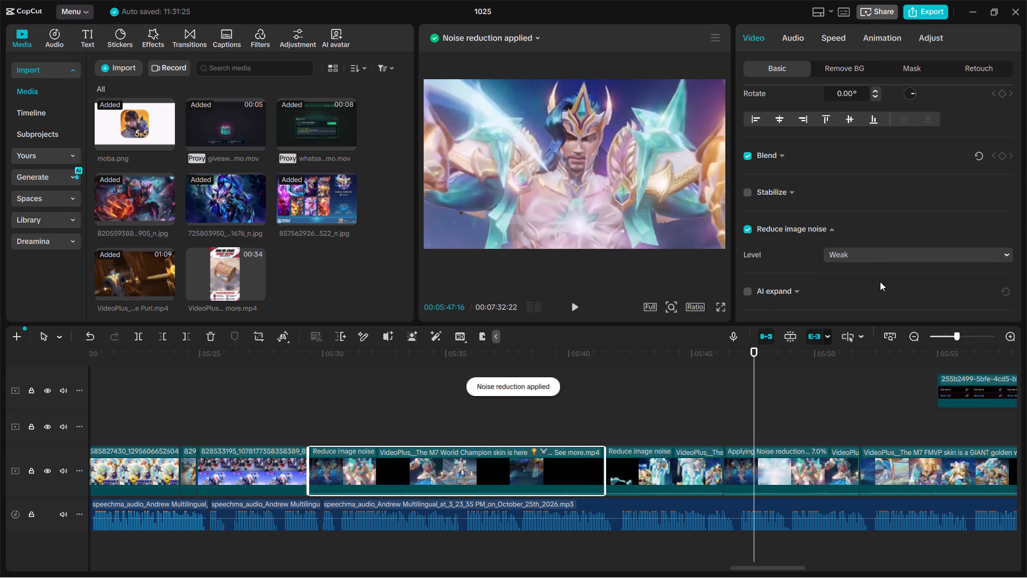
{"action": "left_click", "coordinate": [849, 253]}
{"action": "left_click", "coordinate": [852, 306]}
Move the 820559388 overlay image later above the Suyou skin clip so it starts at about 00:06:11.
{"action": "key", "text": "space"}
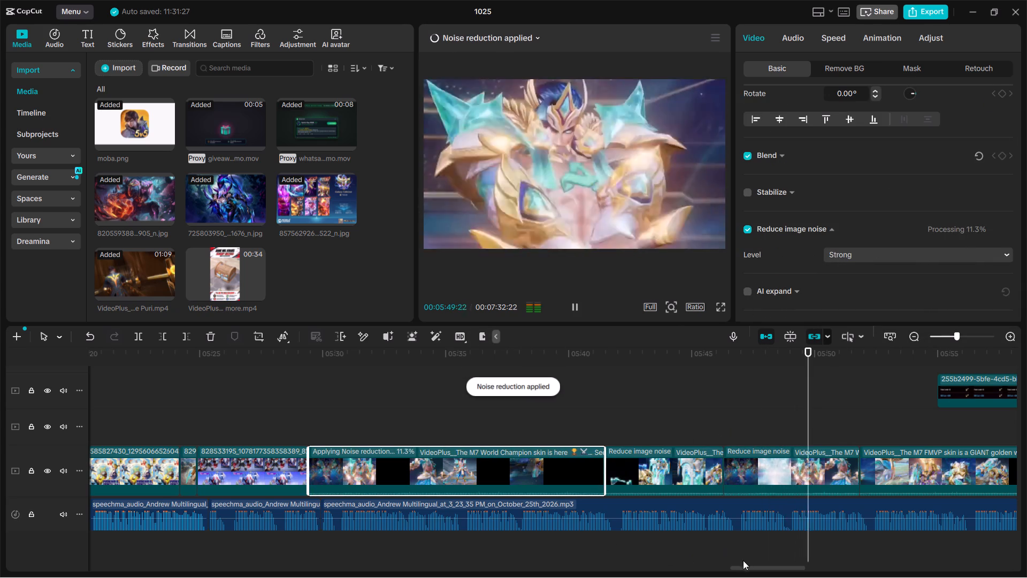
{"action": "left_click_drag", "start_coordinate": [748, 566], "coordinate": [765, 567]}
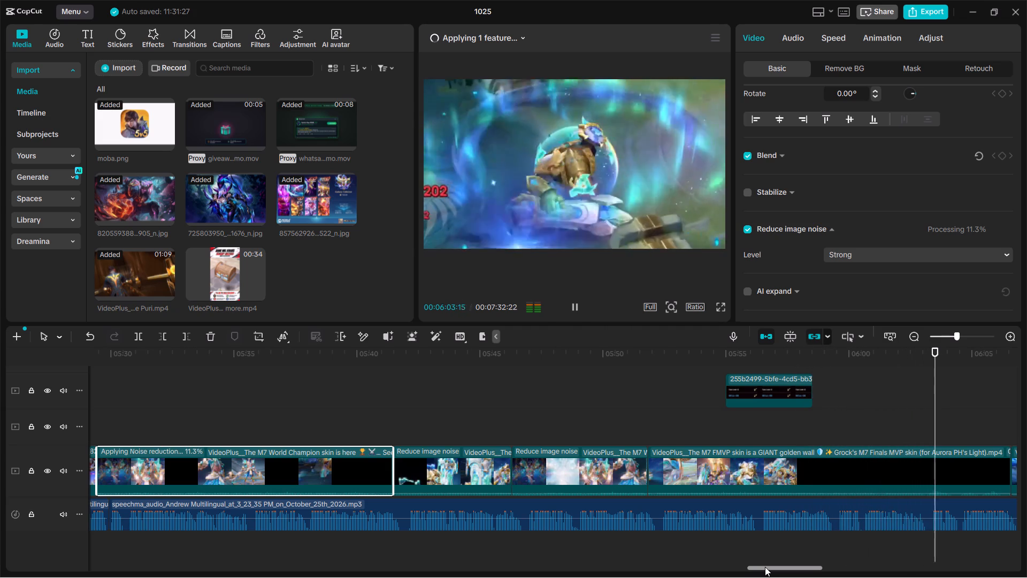
{"action": "left_click_drag", "start_coordinate": [770, 566], "coordinate": [791, 566]}
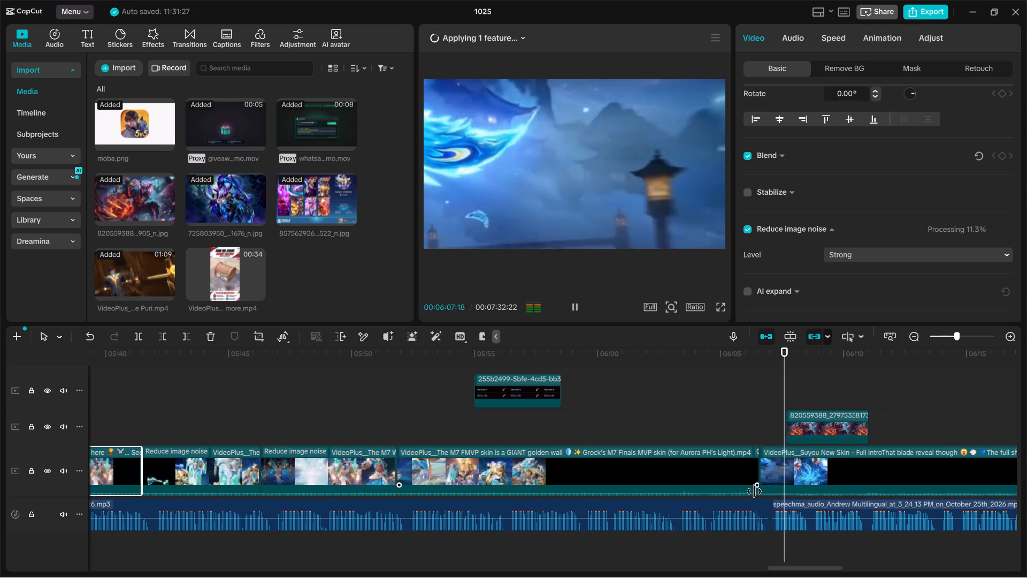
{"action": "key", "text": "space"}
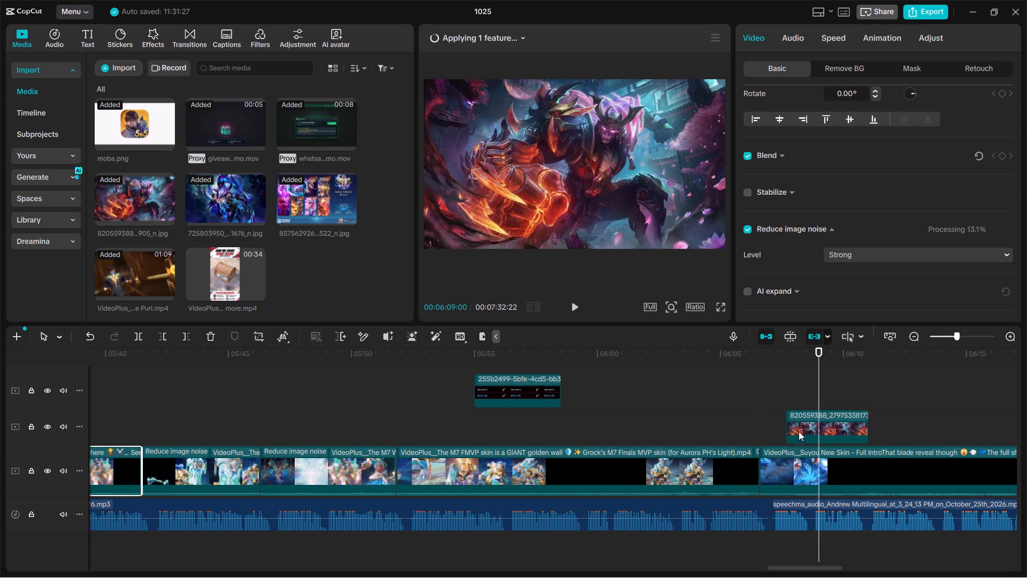
{"action": "left_click_drag", "start_coordinate": [809, 428], "coordinate": [879, 435]}
{"action": "key", "text": "space"}
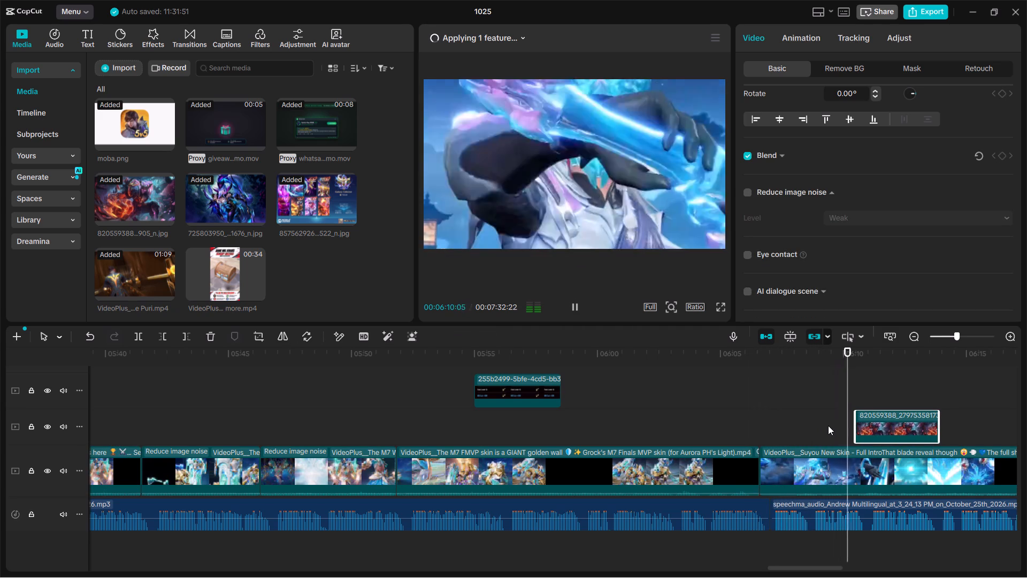
{"action": "scroll", "coordinate": [869, 426], "scroll_direction": "down", "scroll_amount": 1}
{"action": "left_click_drag", "start_coordinate": [877, 426], "coordinate": [891, 428]}
{"action": "key", "text": "space"}
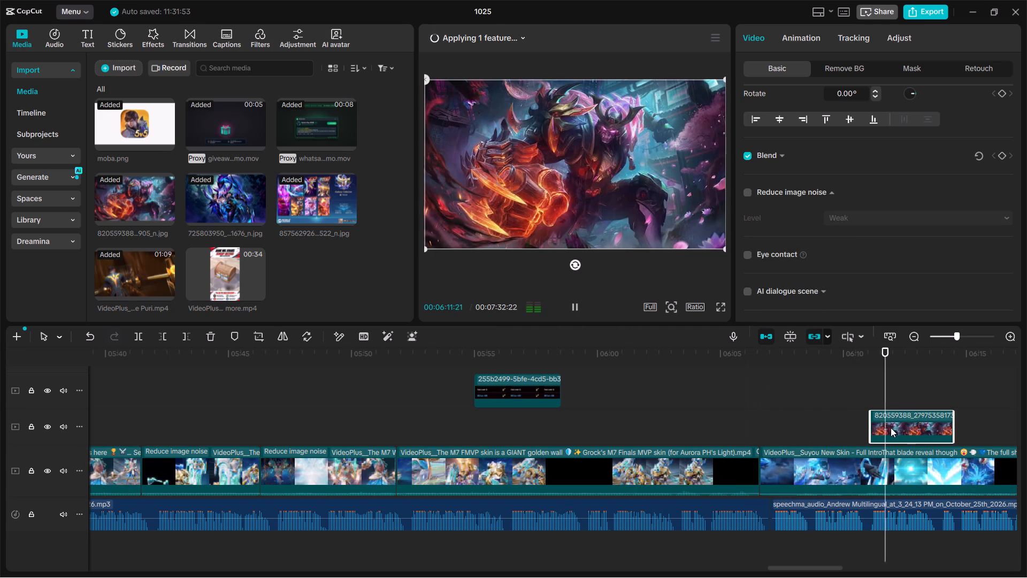
Play through the timeline from about 00:06:11 past the end of the main video track to check images against narration.
{"action": "left_click_drag", "start_coordinate": [791, 568], "coordinate": [819, 564]}
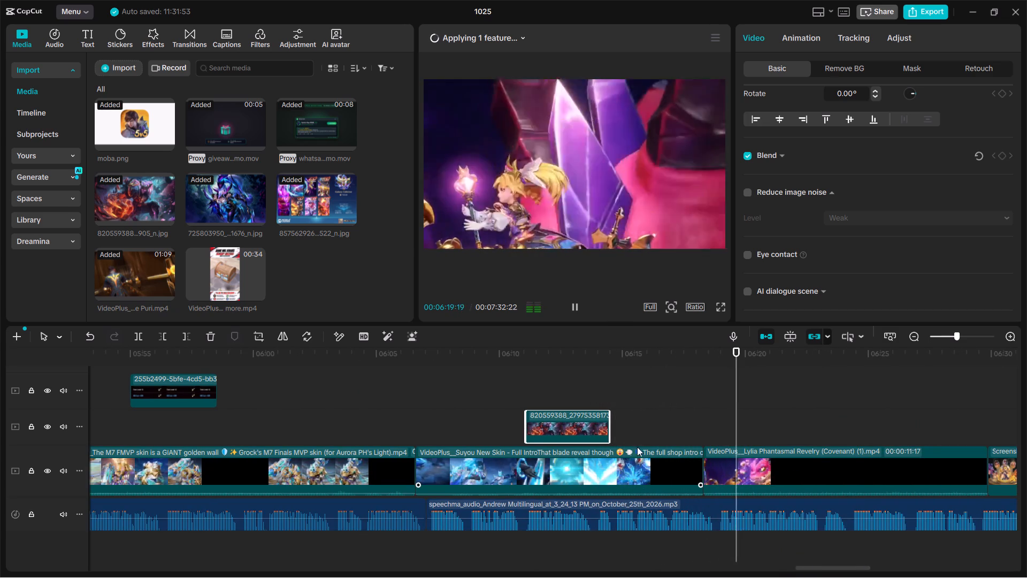
{"action": "double_click", "coordinate": [915, 336]}
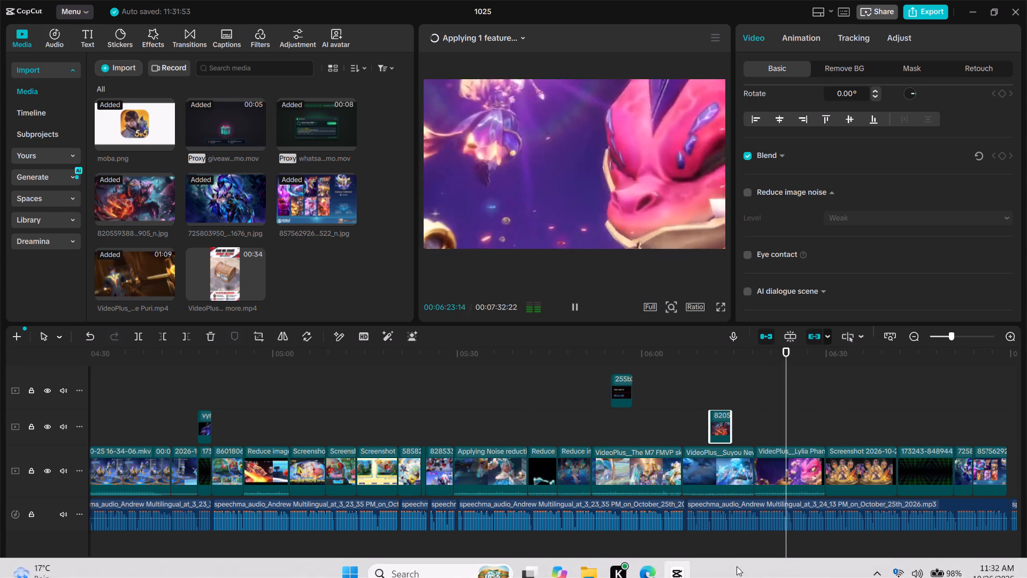
{"action": "left_click_drag", "start_coordinate": [718, 567], "coordinate": [729, 558]}
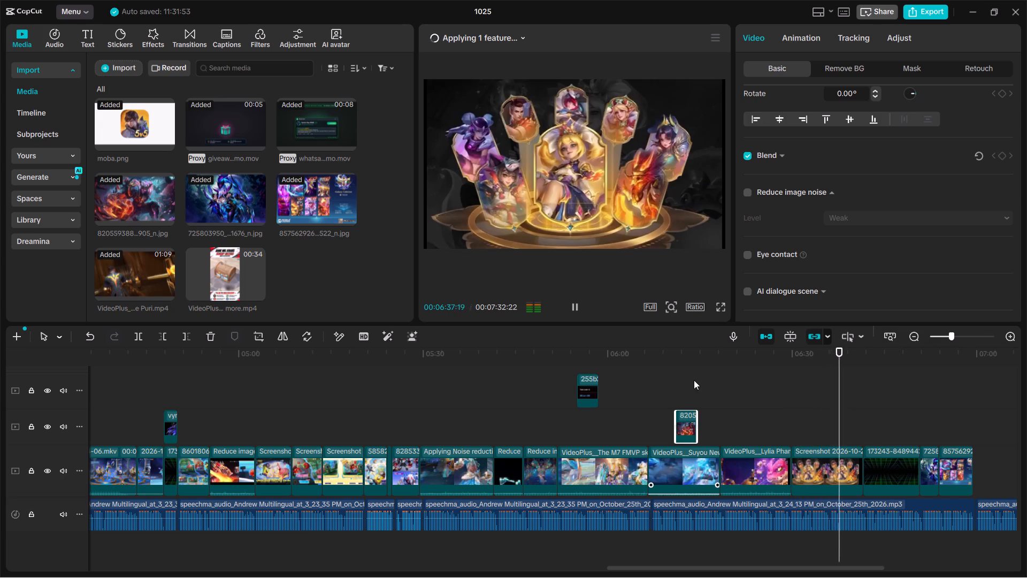
{"action": "left_click", "coordinate": [1009, 338]}
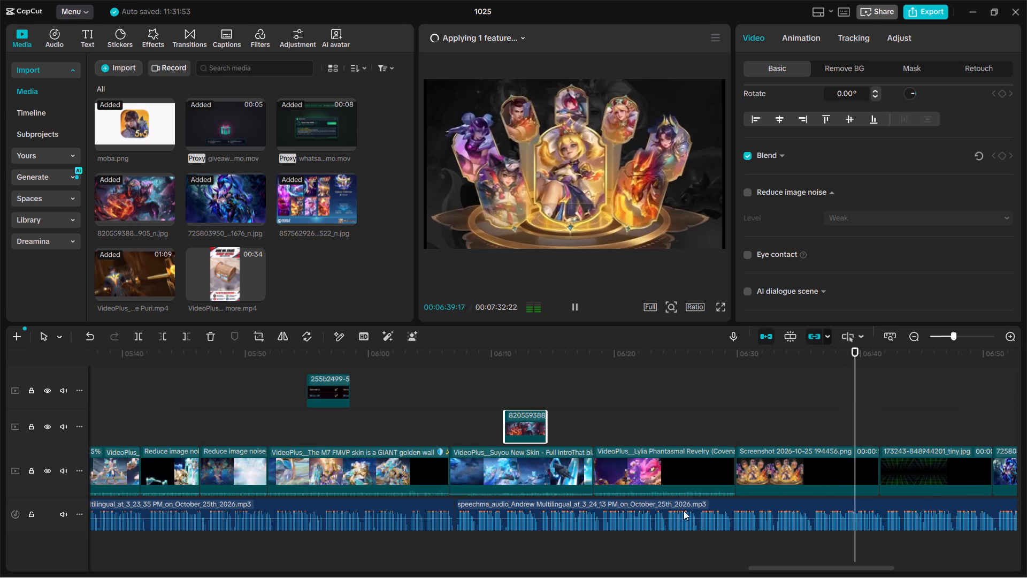
{"action": "left_click_drag", "start_coordinate": [804, 565], "coordinate": [828, 562]}
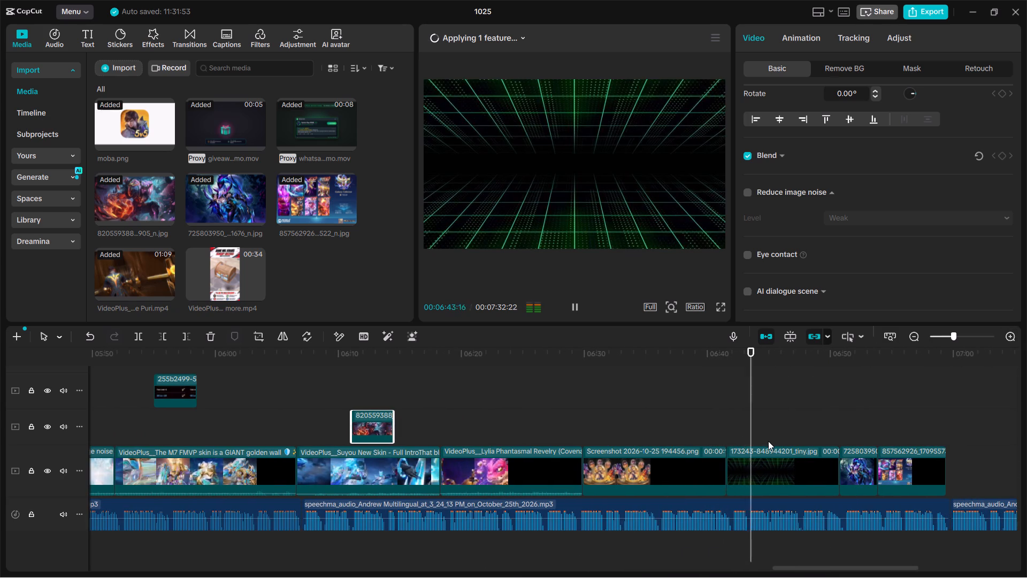
{"action": "left_click", "coordinate": [844, 429]}
{"action": "key", "text": "space"}
{"action": "left_click_drag", "start_coordinate": [847, 430], "coordinate": [893, 437]}
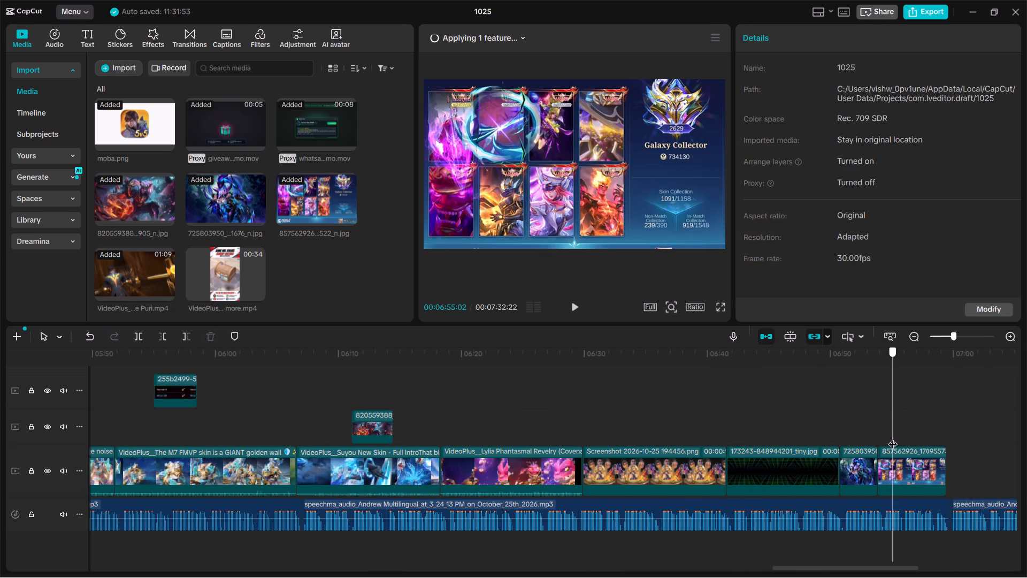
{"action": "key", "text": "space"}
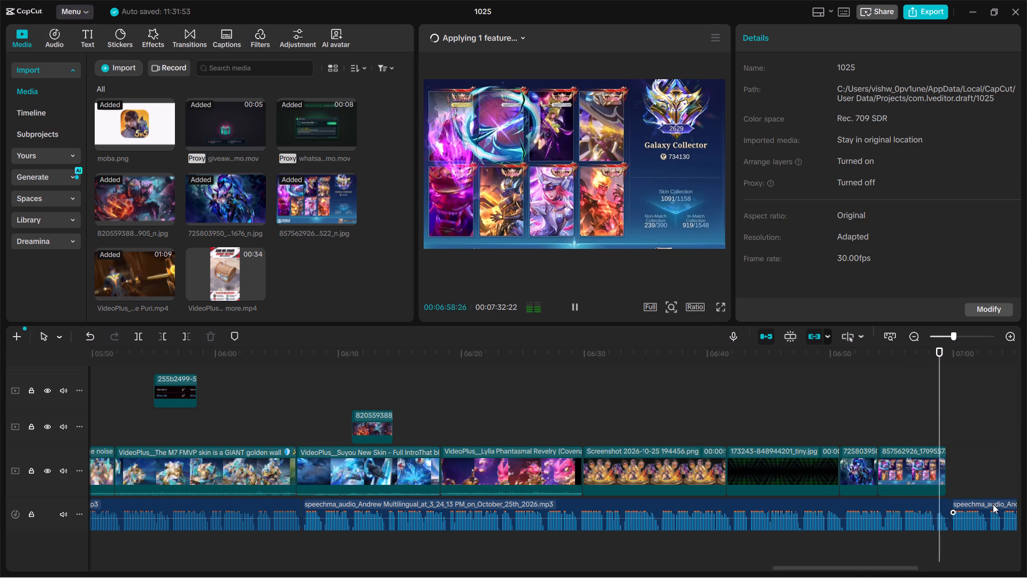
{"action": "key", "text": "space"}
{"action": "key", "text": "space"}
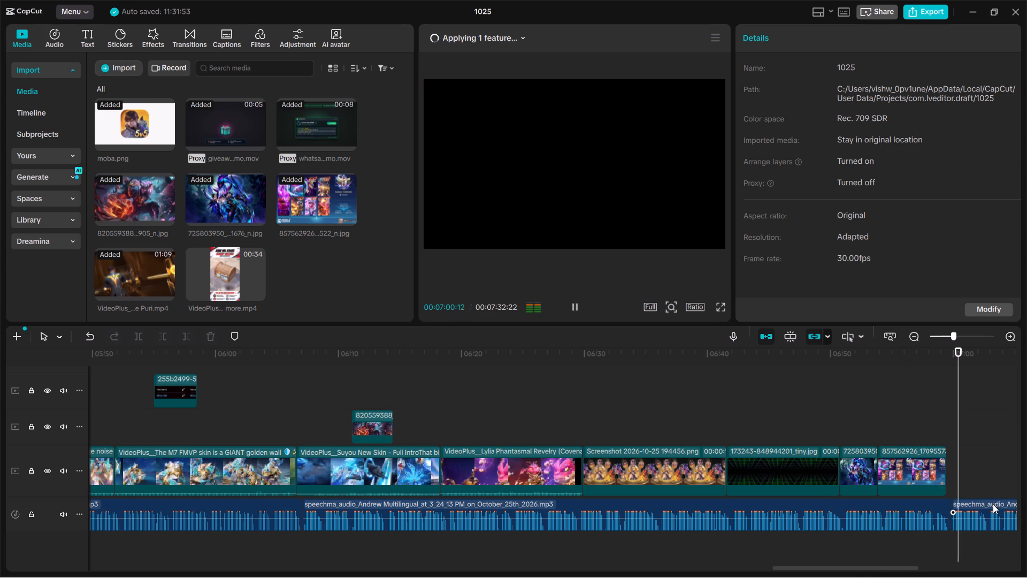
Delete the last speechma_audio narration clip, which starts near 00:07:00 after the final image.
{"action": "key", "text": "space"}
{"action": "left_click", "coordinate": [992, 504]}
{"action": "key", "text": "Delete"}
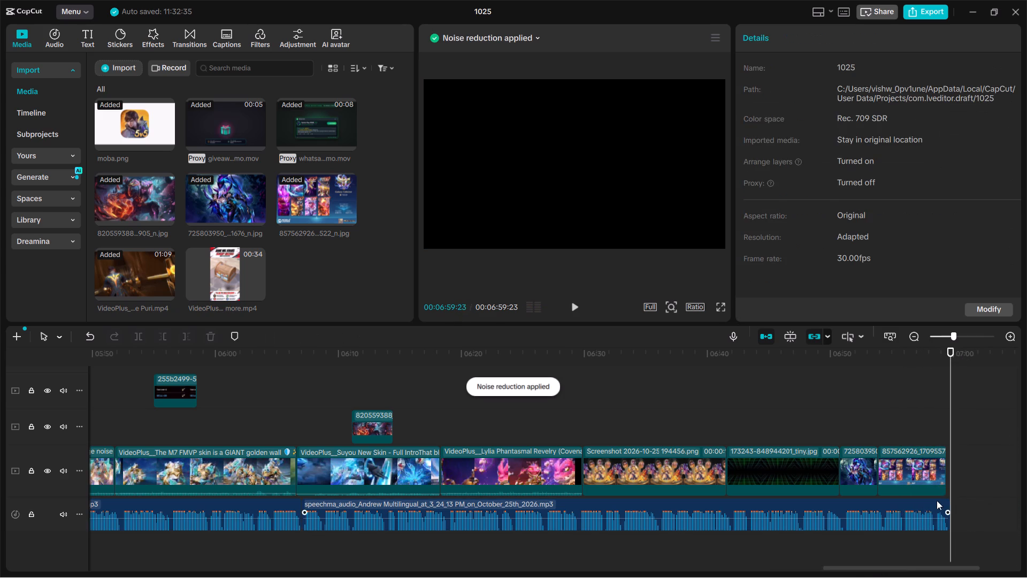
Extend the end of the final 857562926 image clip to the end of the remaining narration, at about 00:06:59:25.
{"action": "left_click", "coordinate": [937, 500]}
{"action": "left_click", "coordinate": [929, 480]}
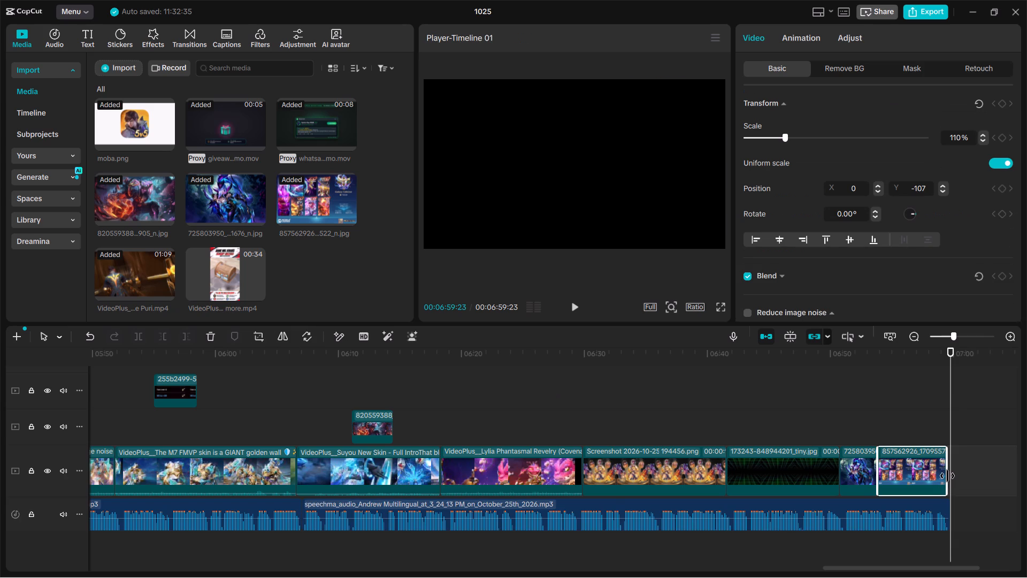
{"action": "left_click", "coordinate": [947, 476]}
{"action": "left_click", "coordinate": [924, 414]}
{"action": "key", "text": "space"}
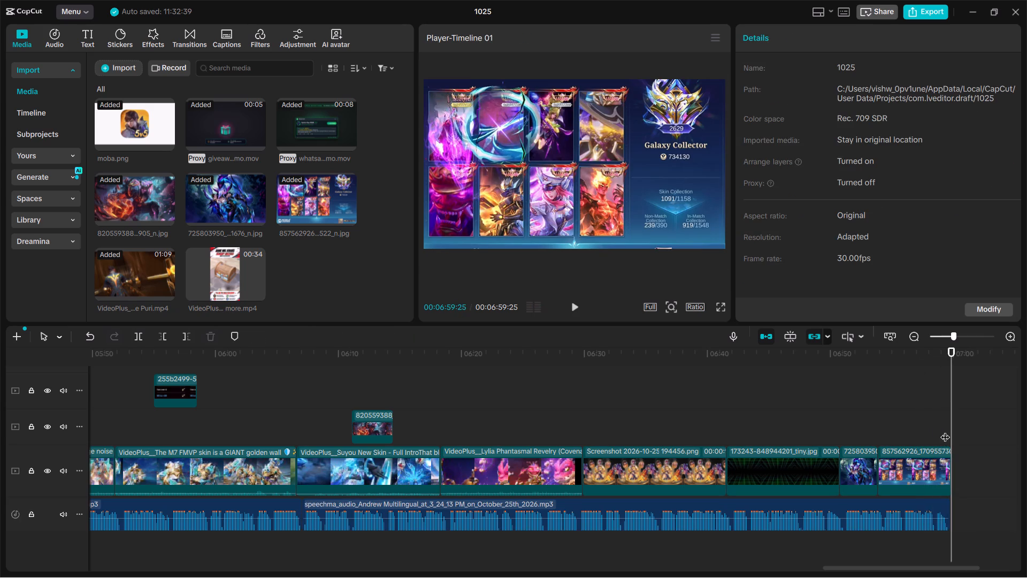
{"action": "left_click", "coordinate": [945, 430]}
Combine all the speechma_audio narration clips on the audio track into one compound clip.
{"action": "left_click_drag", "start_coordinate": [945, 430], "coordinate": [0, 456]}
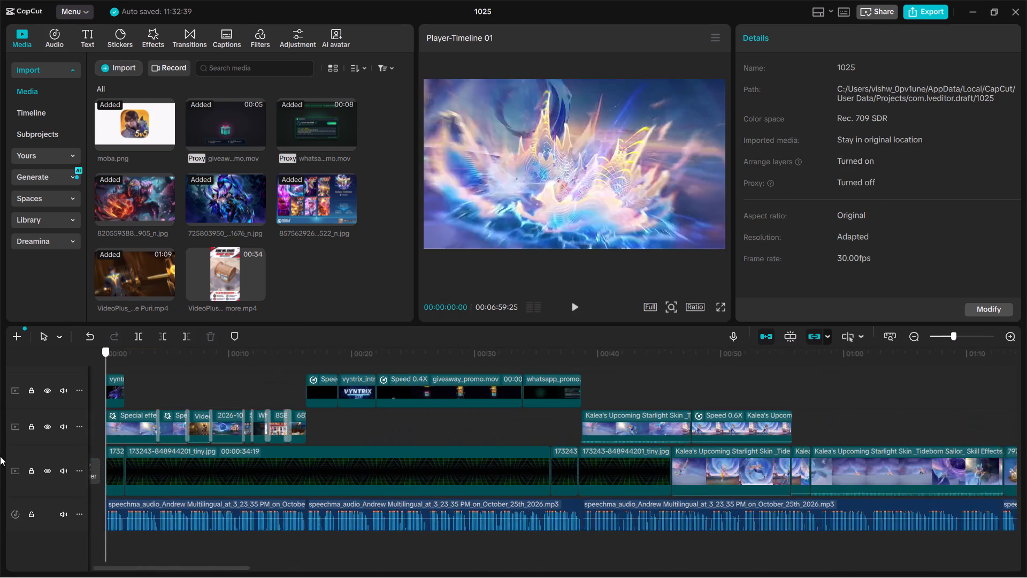
{"action": "left_click_drag", "start_coordinate": [0, 456], "coordinate": [0, 525]}
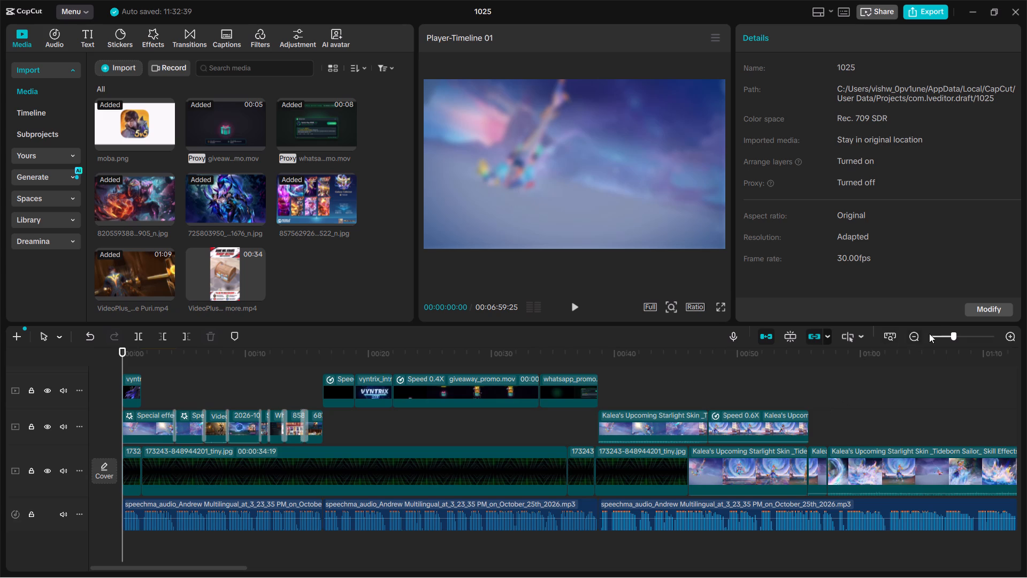
{"action": "triple_click", "coordinate": [919, 330]}
{"action": "left_click_drag", "start_coordinate": [855, 546], "coordinate": [419, 554]}
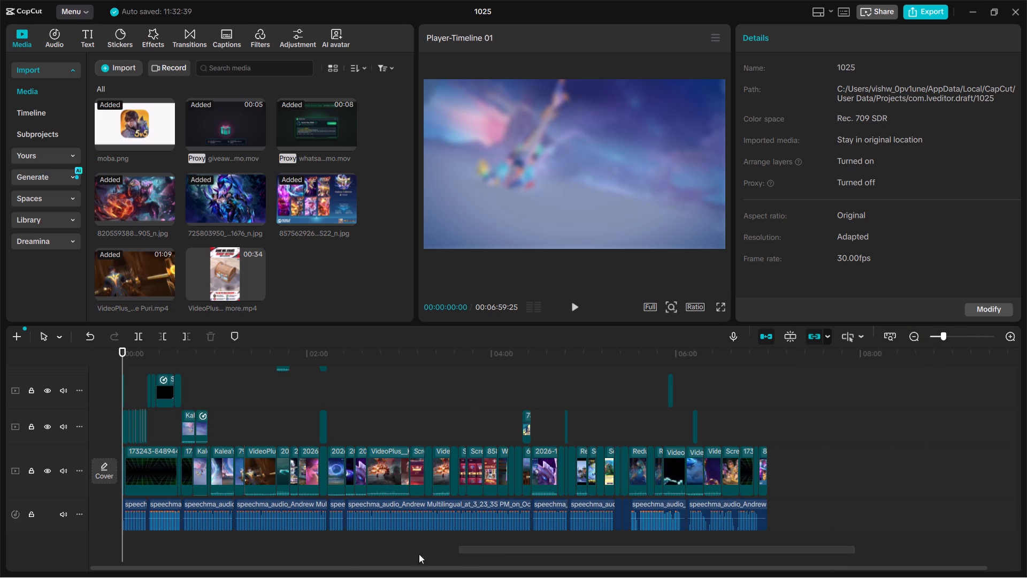
{"action": "left_click_drag", "start_coordinate": [419, 554], "coordinate": [43, 507]}
{"action": "right_click", "coordinate": [201, 513]}
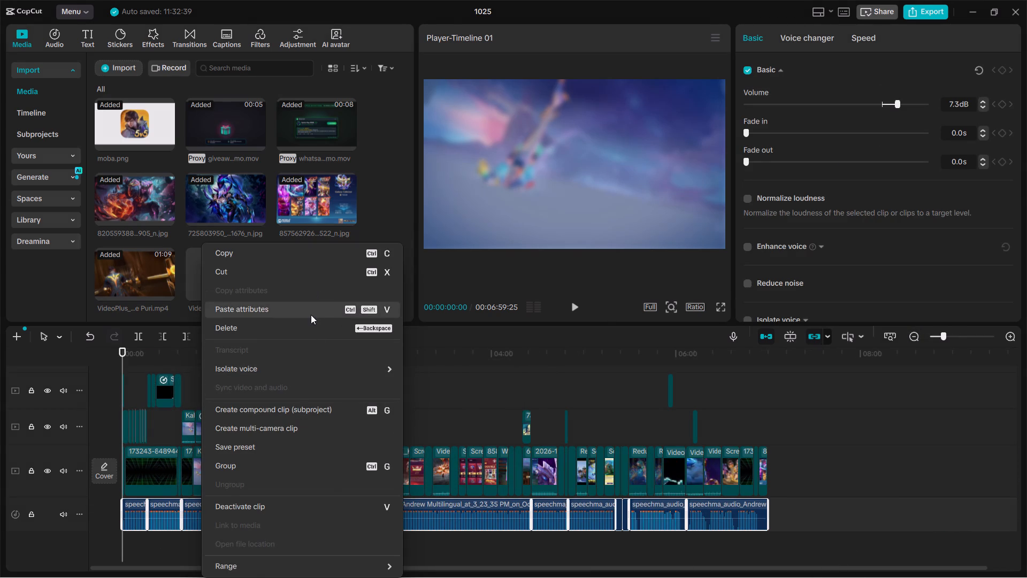
{"action": "left_click", "coordinate": [273, 416]}
{"action": "left_click", "coordinate": [245, 373]}
{"action": "left_click_drag", "start_coordinate": [246, 392], "coordinate": [50, 476]}
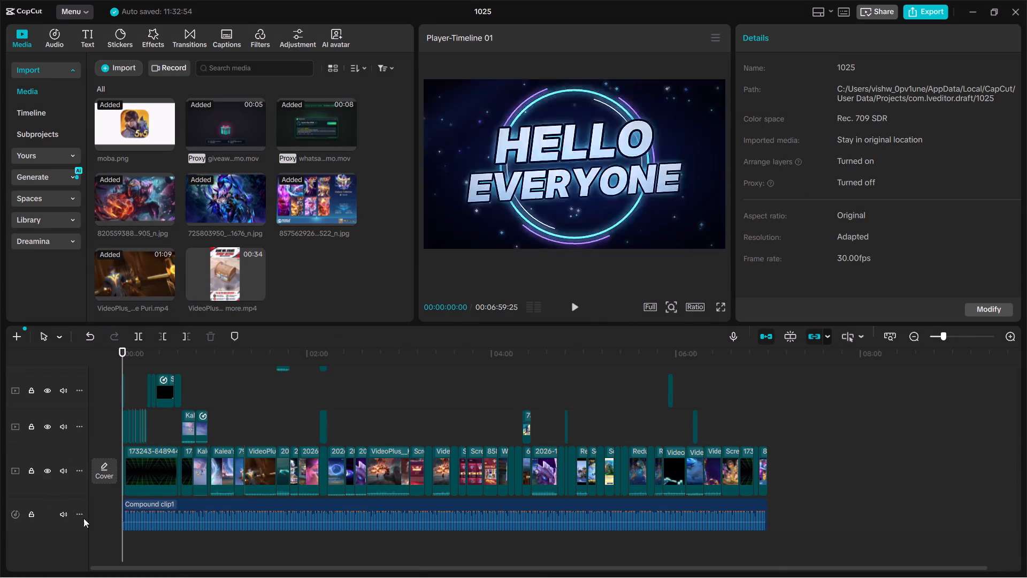